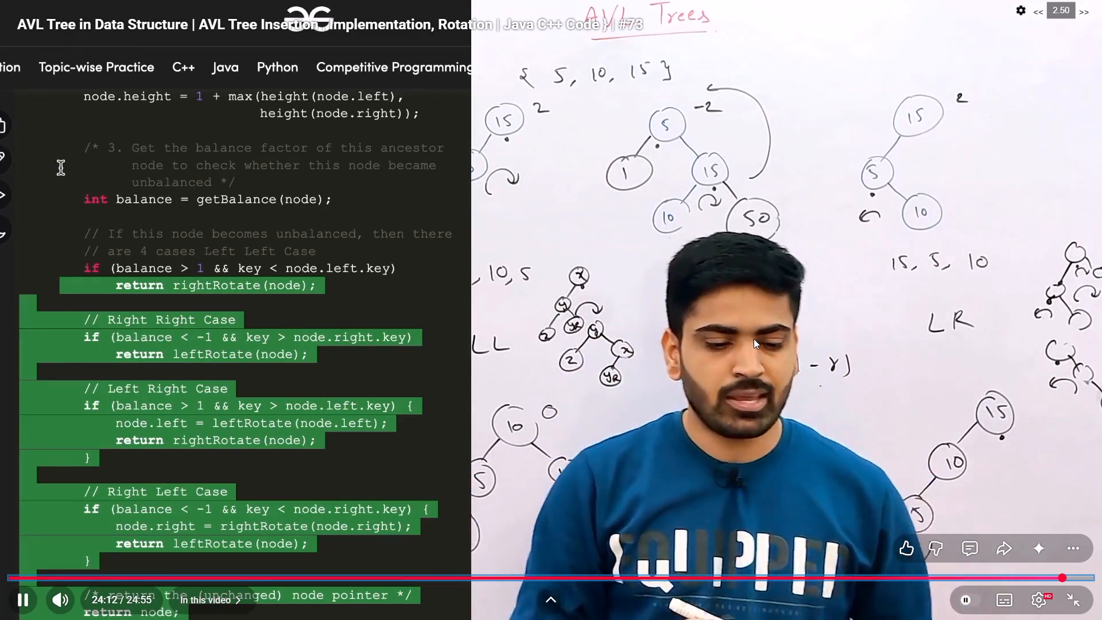
# Exit full-screen playback of the AVL tree video and keep watching it in the normal page view.
pyautogui.press('f')
pyautogui.click(589, 239)
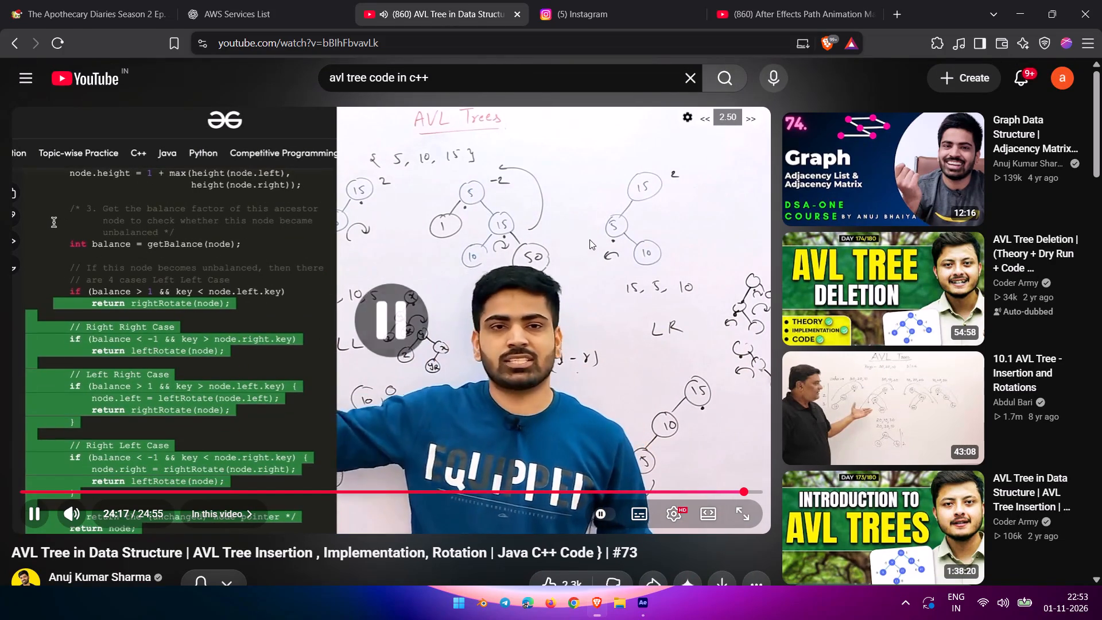
pyautogui.click(589, 239)
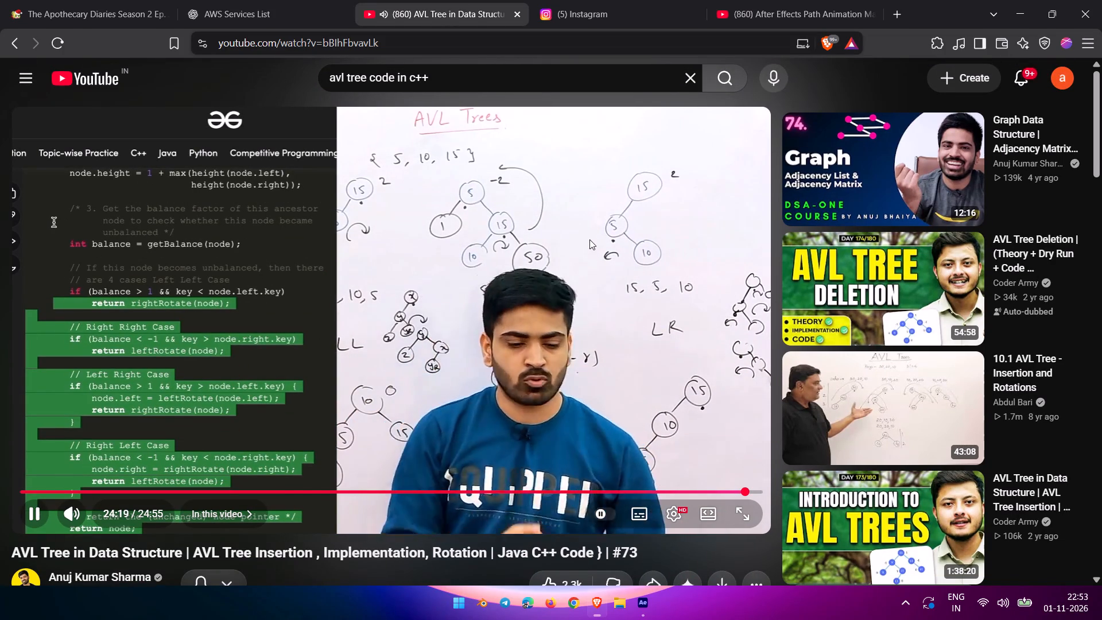
pyautogui.click(589, 239)
pyautogui.click(589, 234)
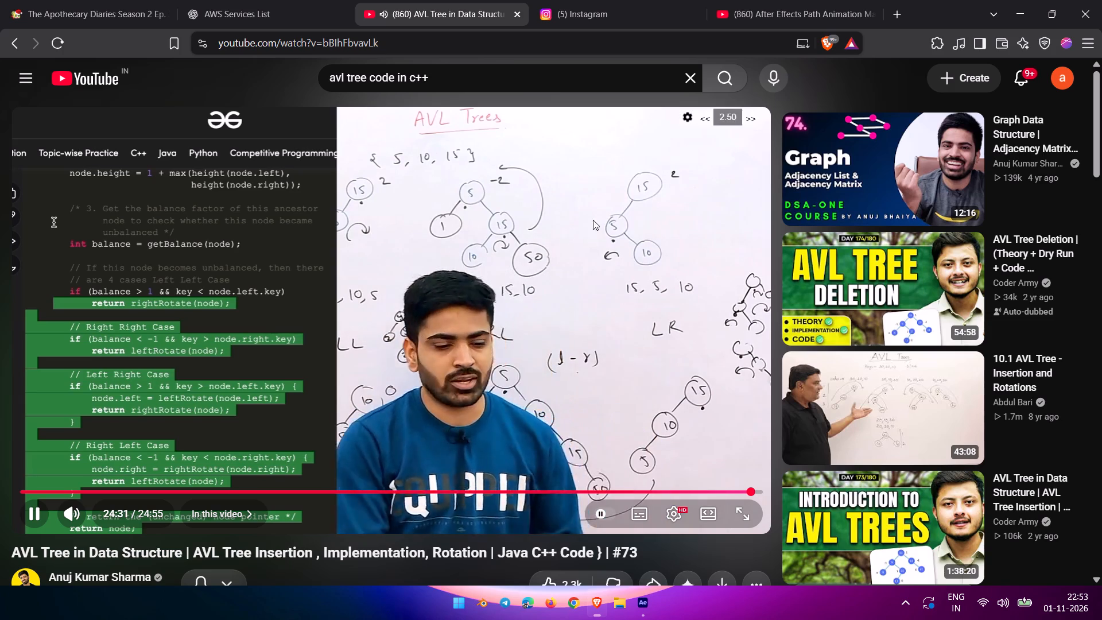
# Replace the YouTube search text with "hofman", dismiss the suggestions and pause the video.
pyautogui.click(681, 74)
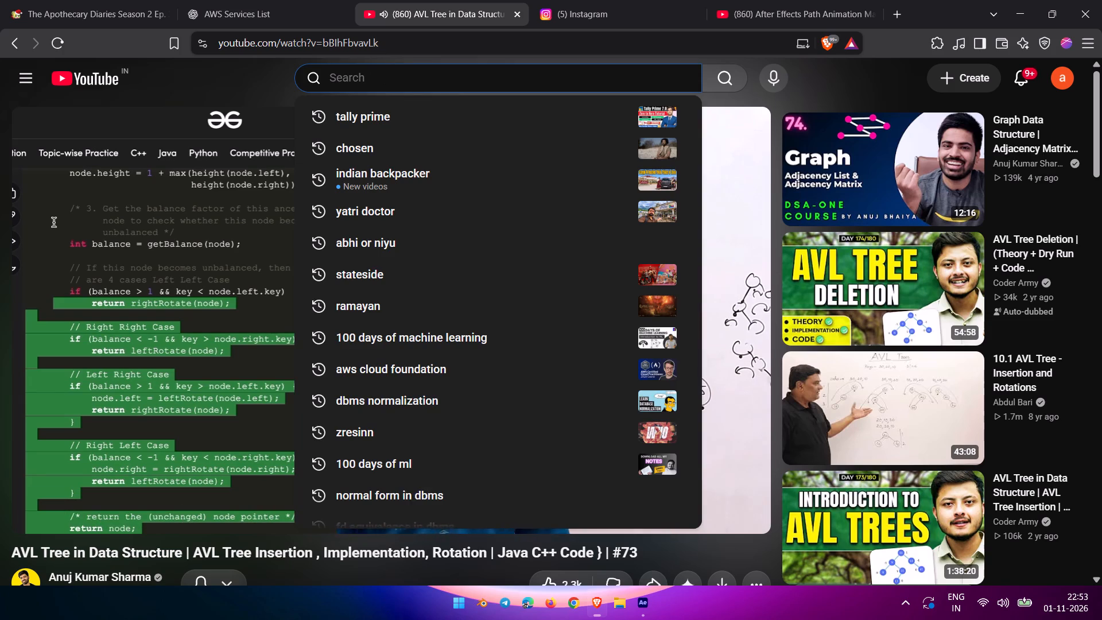
pyautogui.write('hofman')
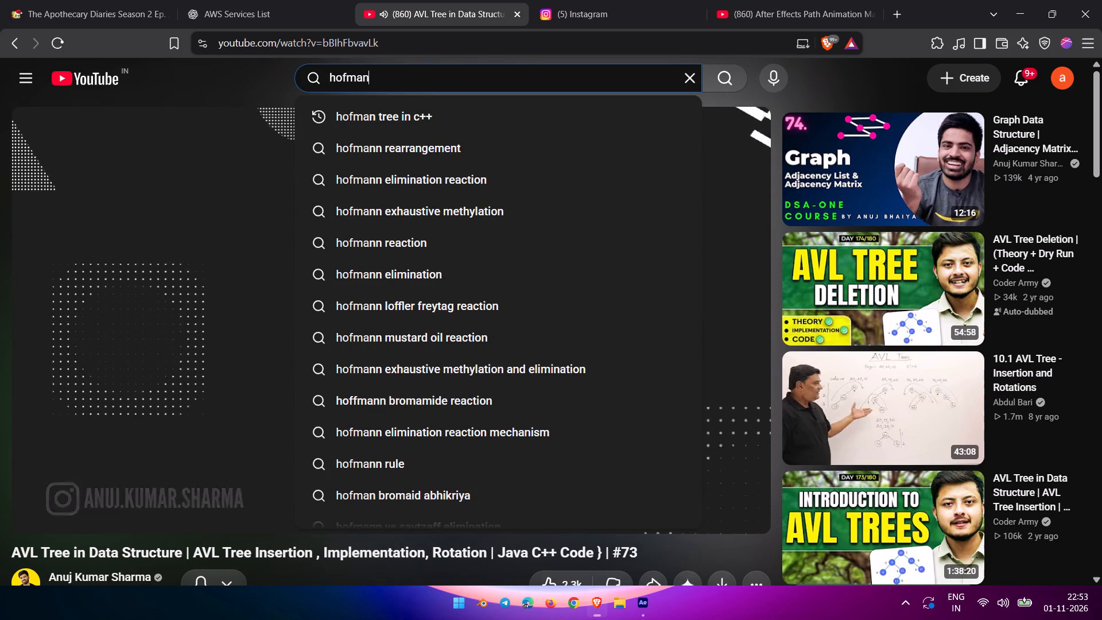
pyautogui.click(719, 221)
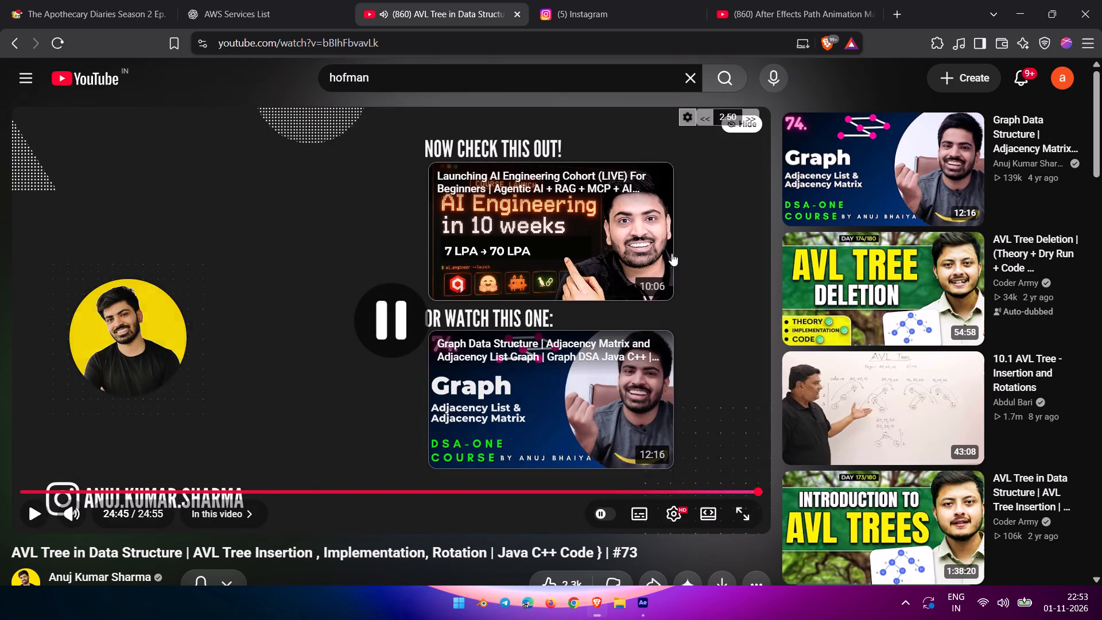
# Switch to After Effects and preview Comp 1 from its first frame.
pyautogui.click(639, 603)
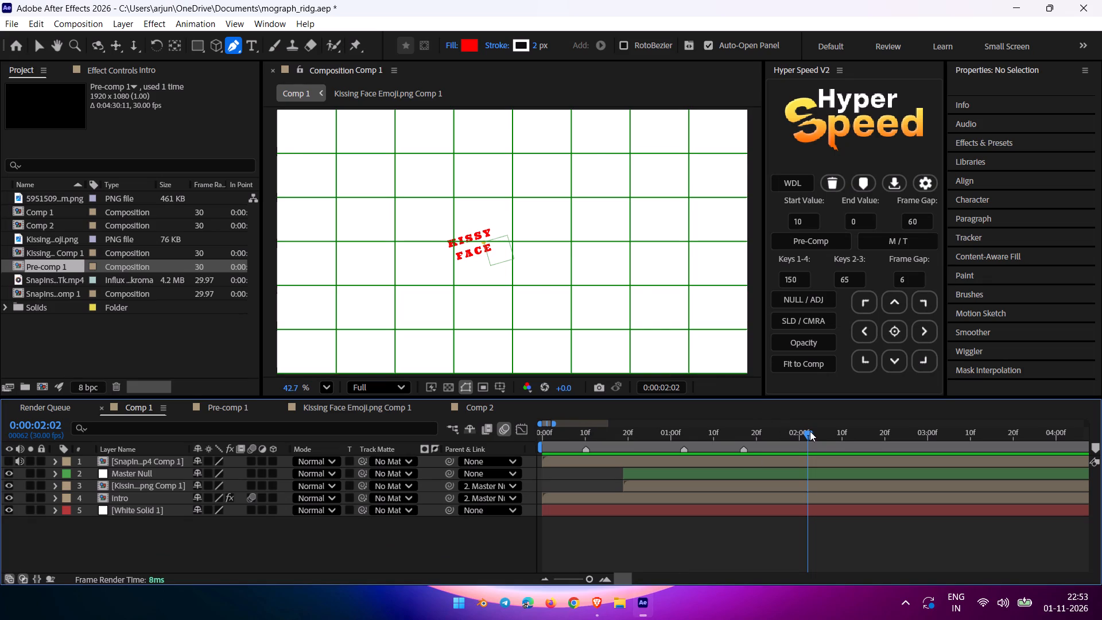
pyautogui.moveTo(810, 431); pyautogui.dragTo(121, 485)
pyautogui.press('space')
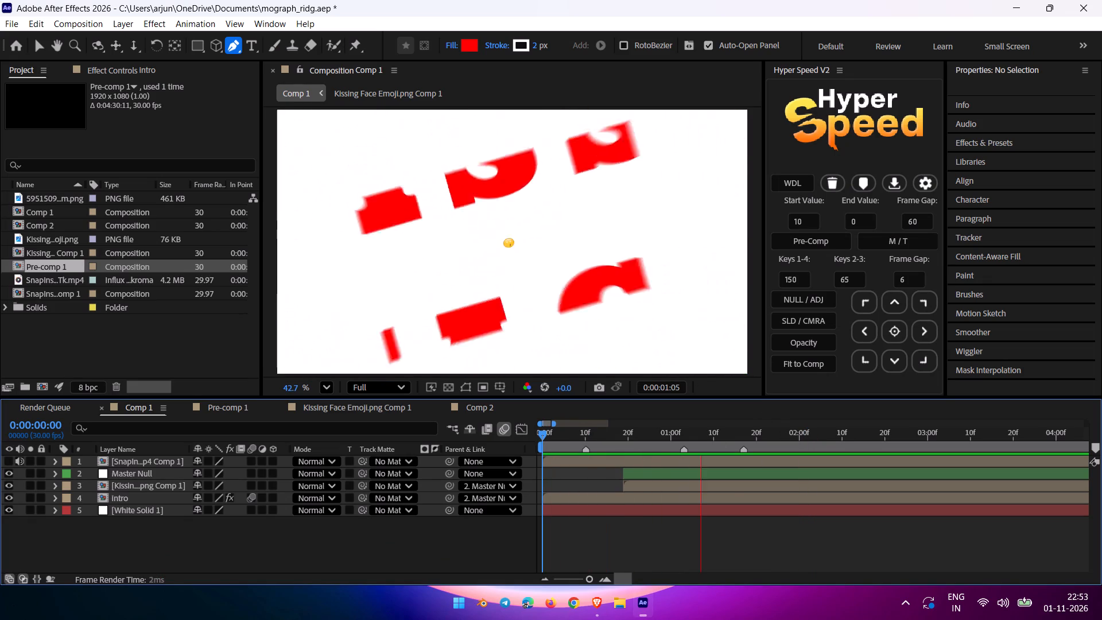
pyautogui.press('space')
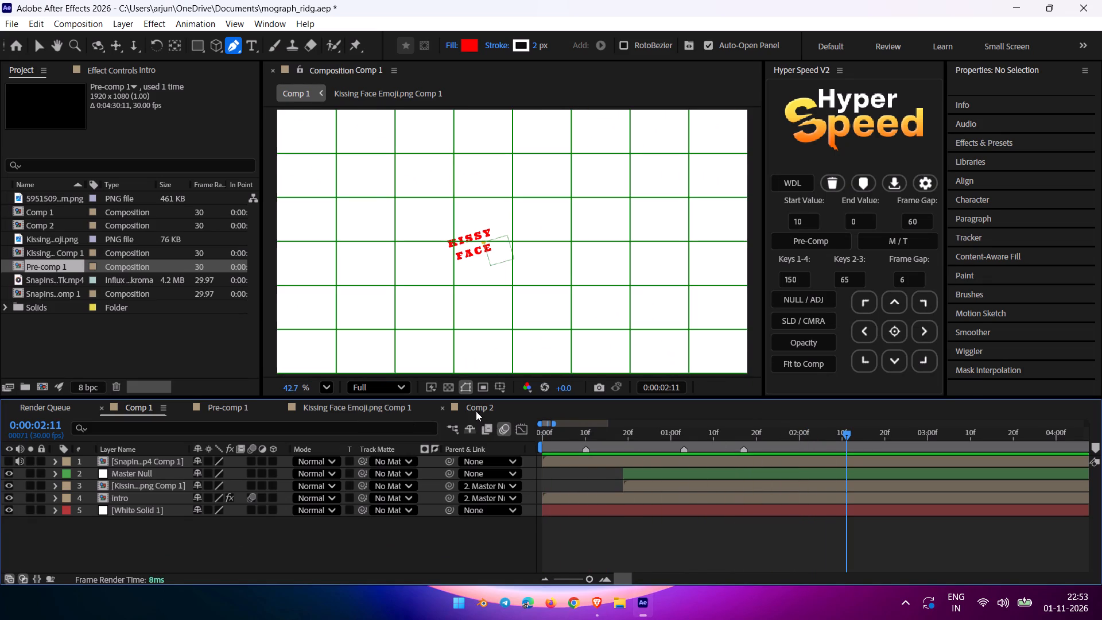
# Open Comp 2 and inspect the smartphone PNG layer's transform properties and its Roto Brush & Refine Edge effect controls.
pyautogui.click(476, 410)
pyautogui.moveTo(541, 435); pyautogui.dragTo(490, 470)
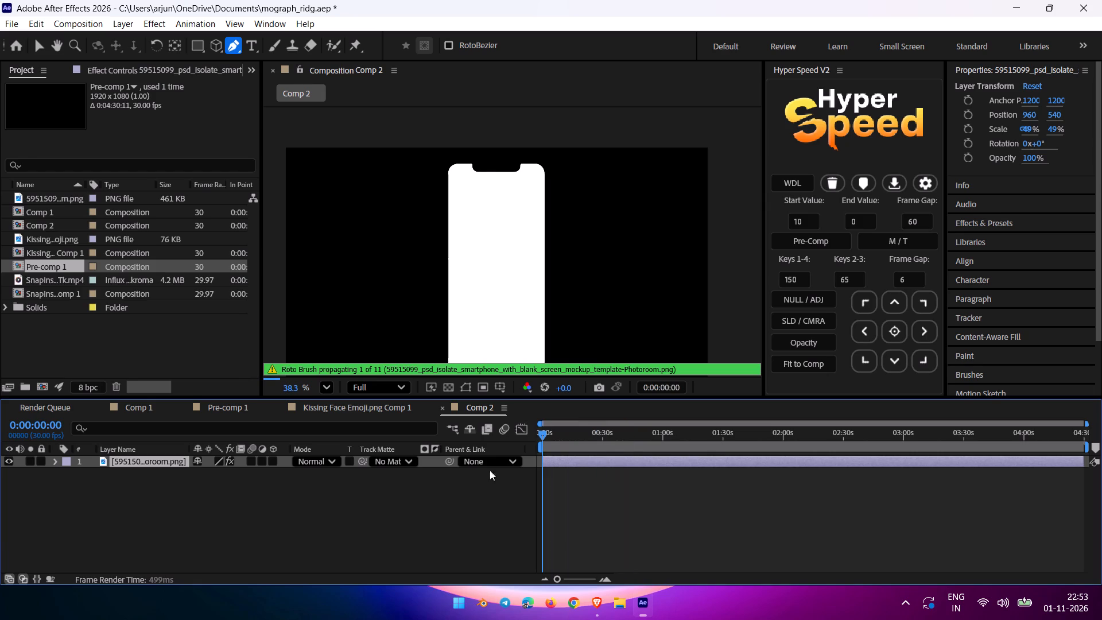
pyautogui.moveTo(490, 470); pyautogui.dragTo(447, 479)
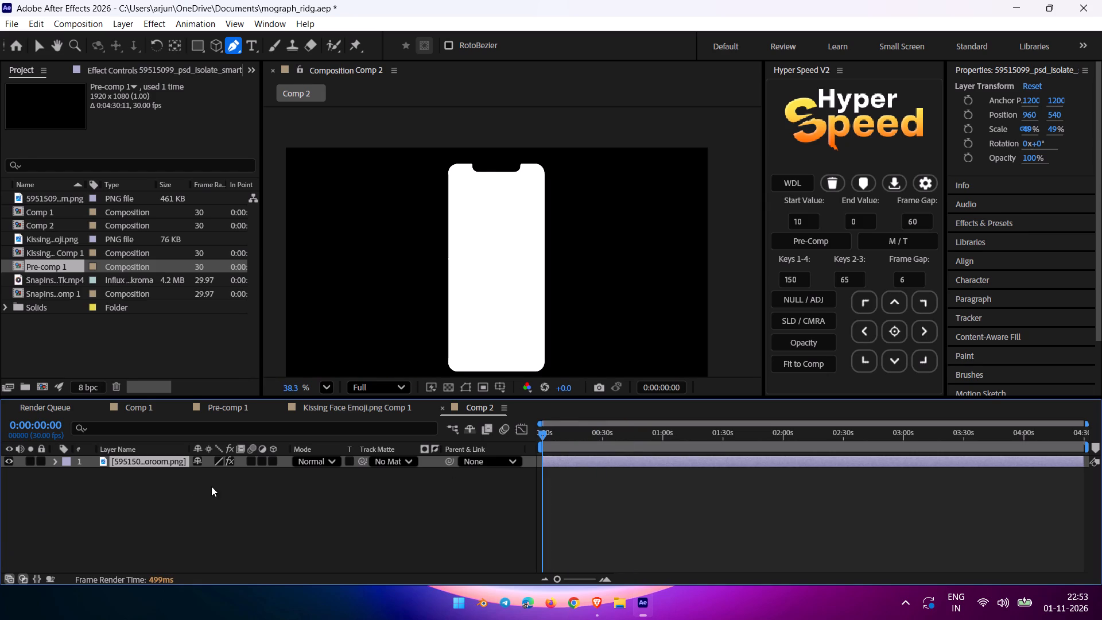
pyautogui.click(189, 493)
pyautogui.click(111, 463)
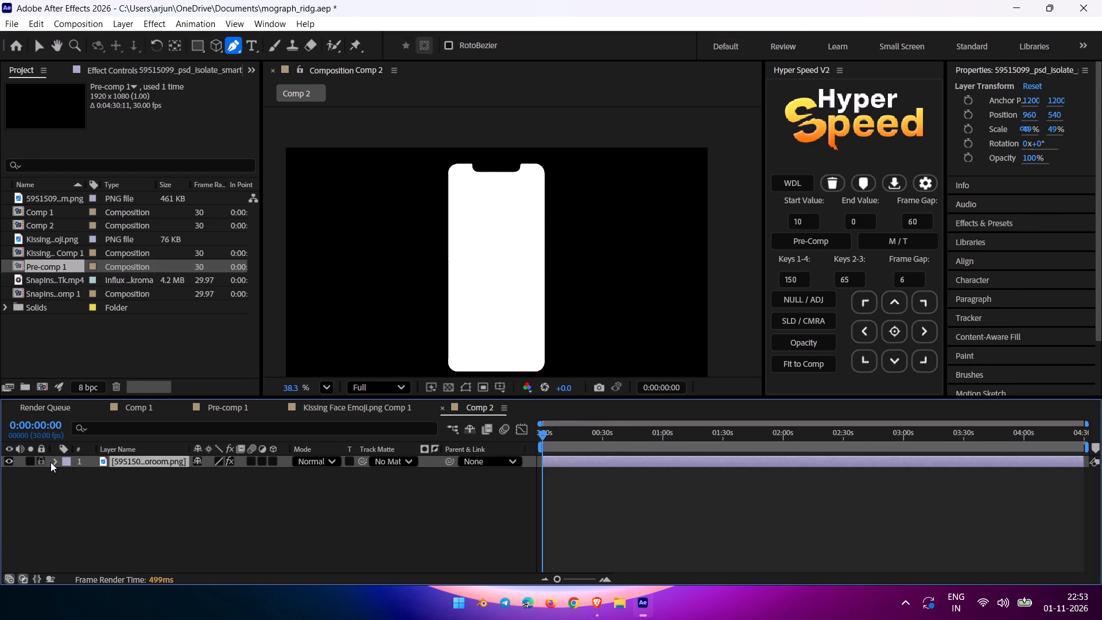
pyautogui.click(51, 462)
pyautogui.click(63, 472)
pyautogui.click(63, 472)
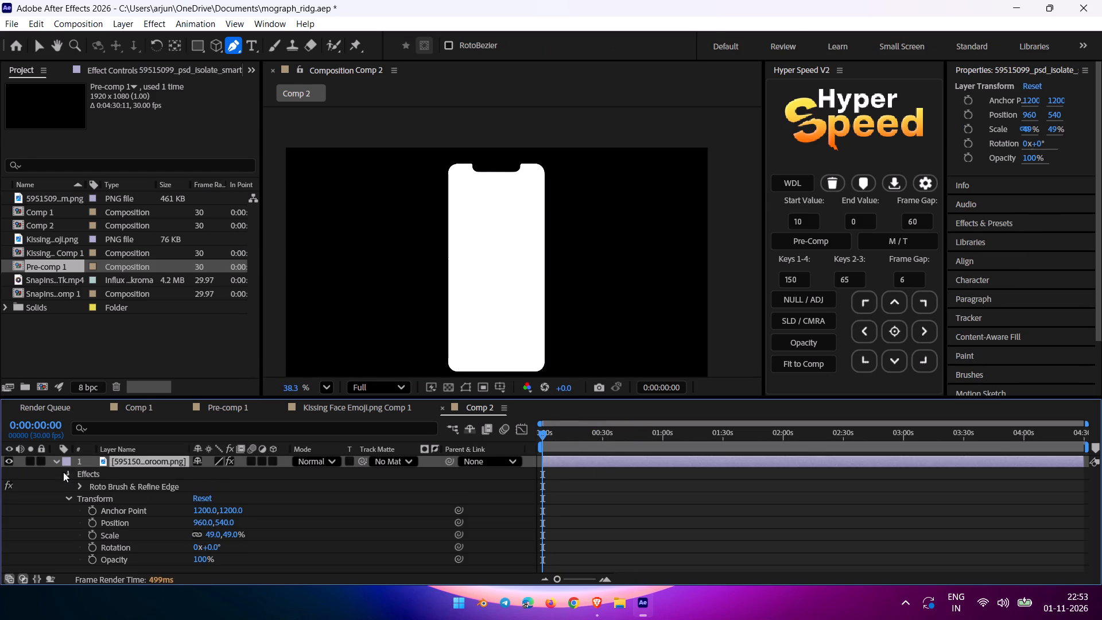
pyautogui.click(86, 68)
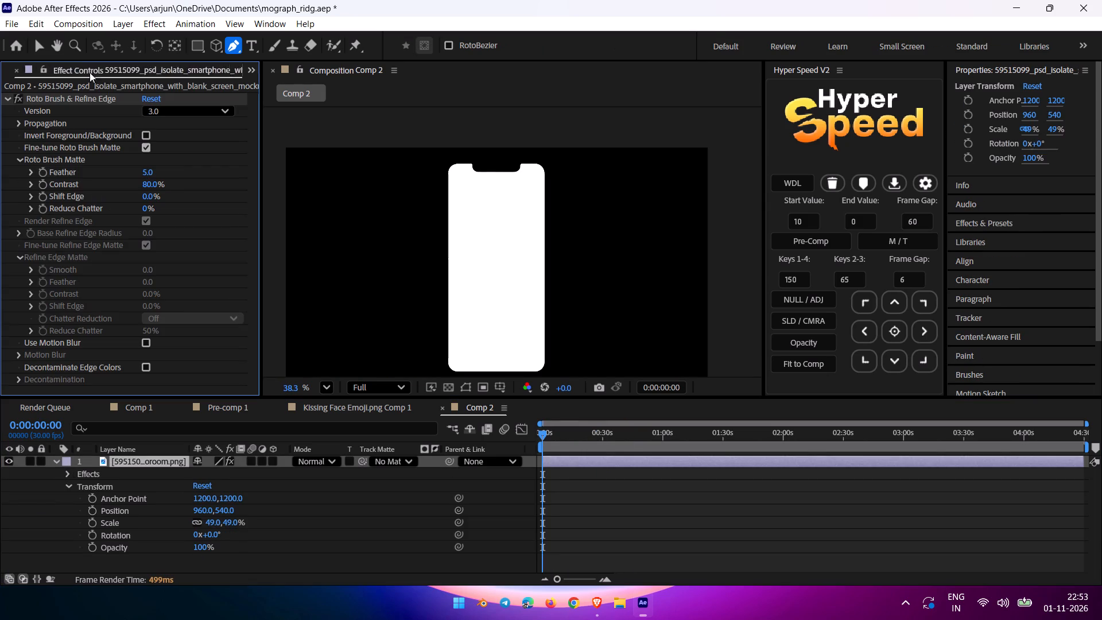
pyautogui.click(58, 462)
pyautogui.click(104, 534)
pyautogui.click(174, 463)
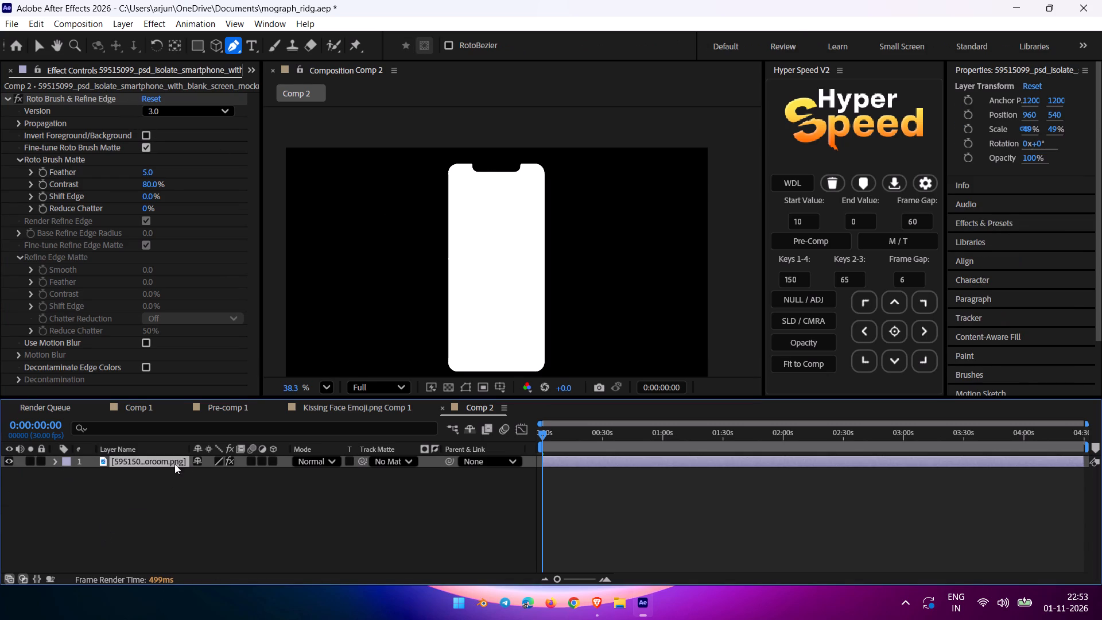
# Expand the smartphone layer's Roto Brush & Refine Edge effect in the timeline and review its version options and settings.
pyautogui.click(55, 461)
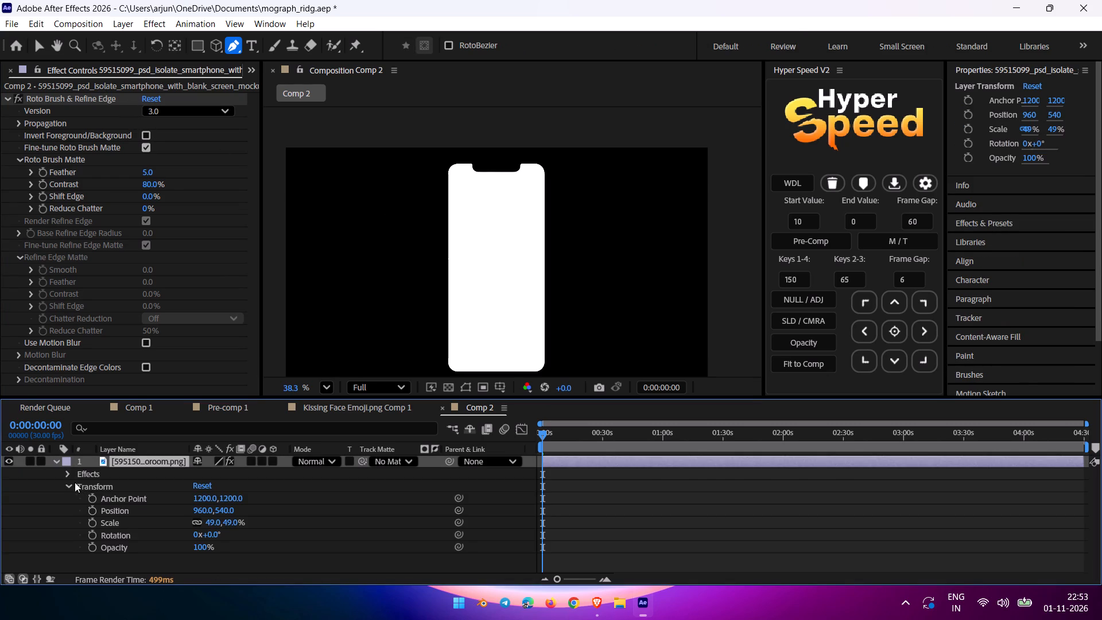
pyautogui.click(68, 474)
pyautogui.click(72, 483)
pyautogui.click(74, 483)
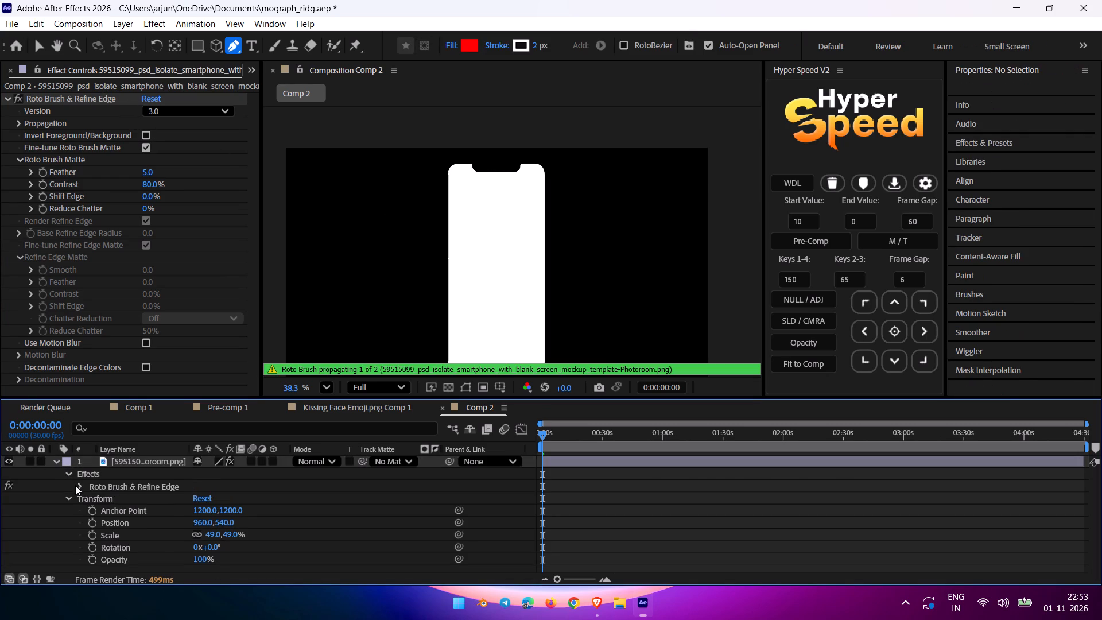
pyautogui.click(75, 487)
pyautogui.scroll(-3, 195, 514)
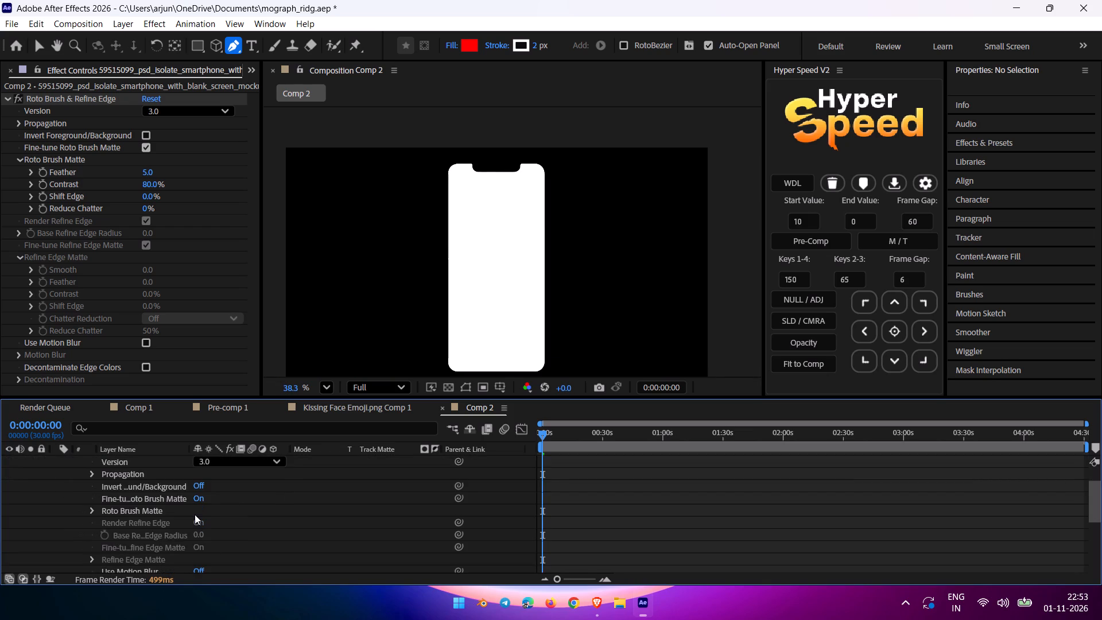
pyautogui.scroll(2, 195, 514)
pyautogui.click(203, 491)
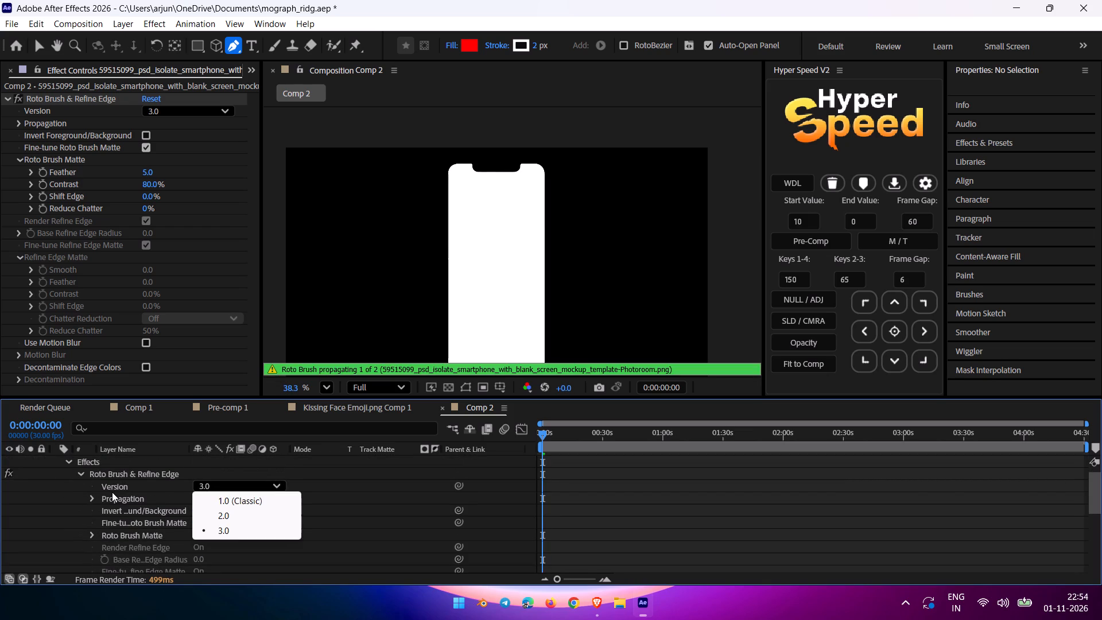
pyautogui.click(112, 492)
pyautogui.click(245, 498)
pyautogui.scroll(-2, 245, 498)
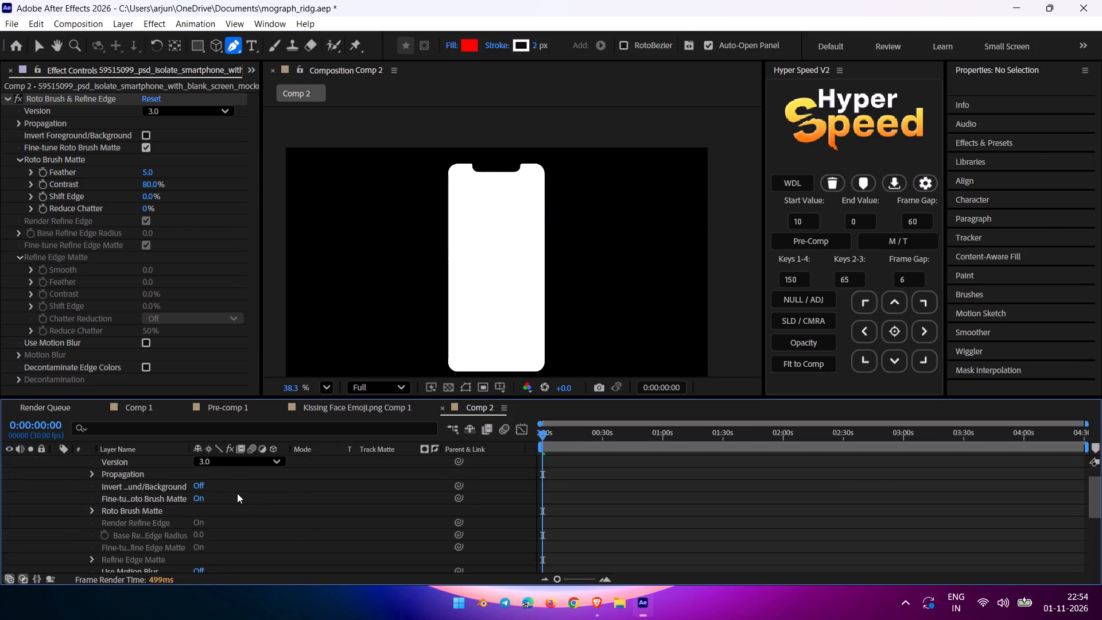
pyautogui.scroll(-7, 235, 493)
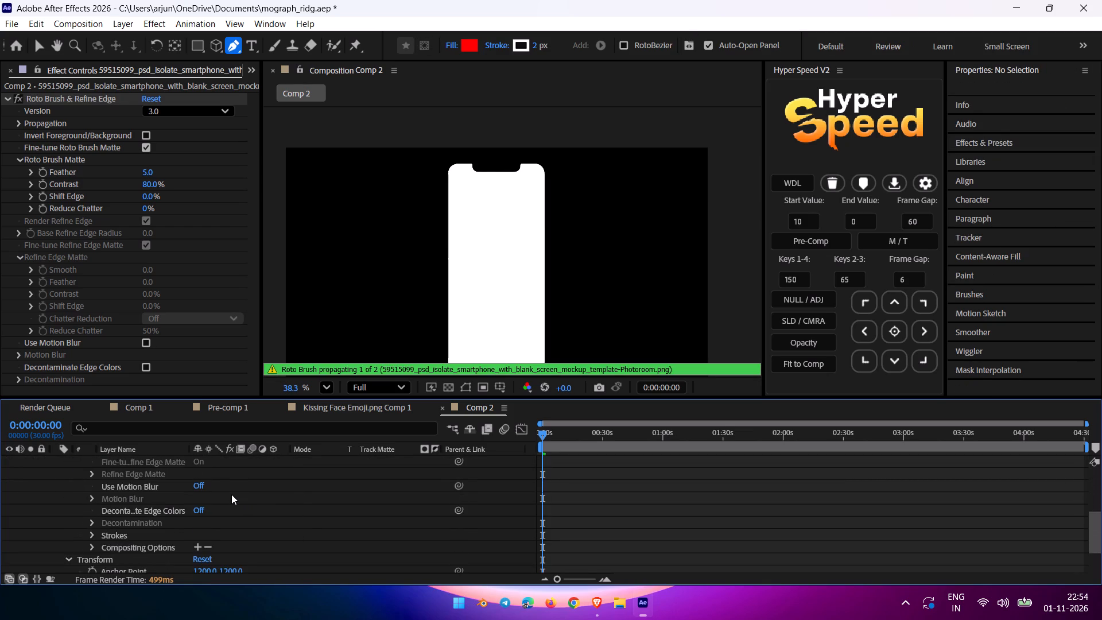
pyautogui.scroll(-6, 231, 494)
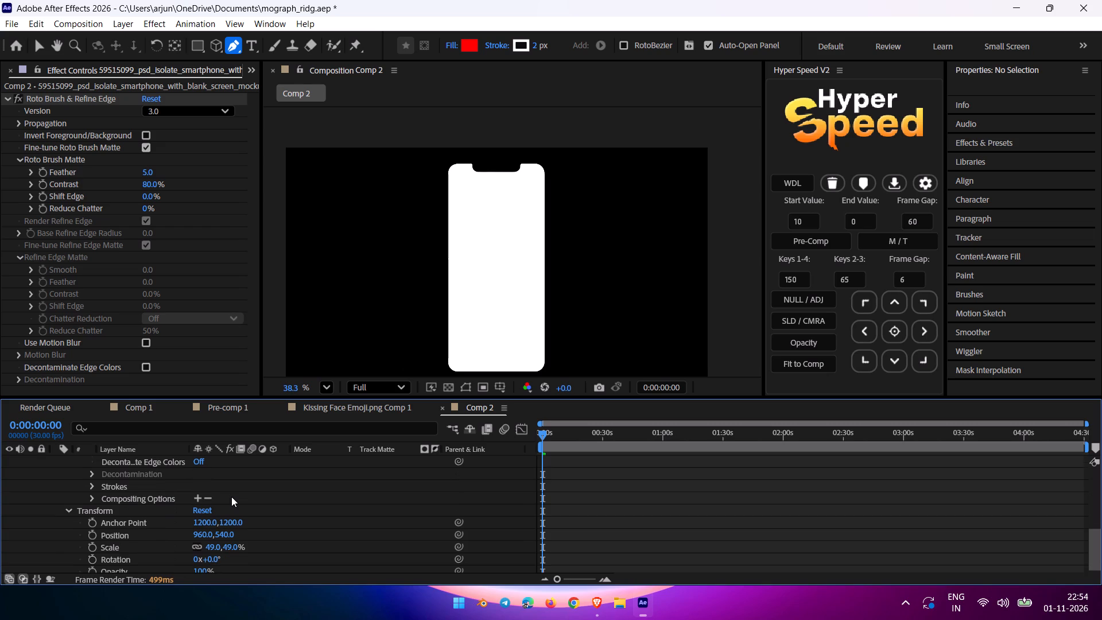
# Examine the effect's Compositing Options, Roto Brush Matte and Propagation settings, and collapse the layer's Effects and Transform groups.
pyautogui.scroll(2, 106, 493)
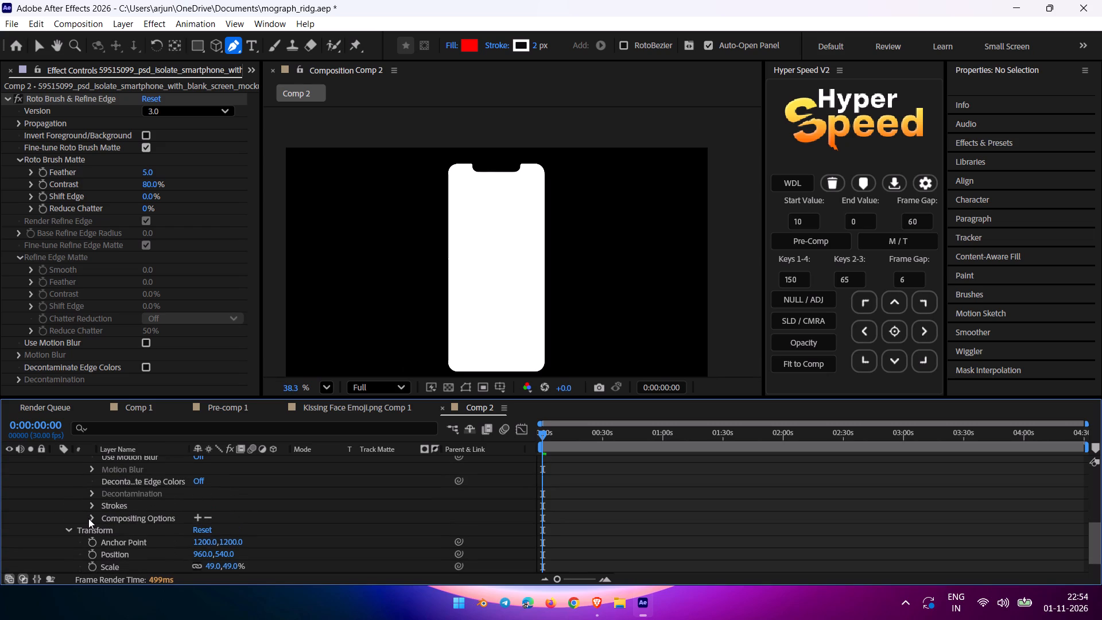
pyautogui.click(88, 518)
pyautogui.scroll(-1, 88, 518)
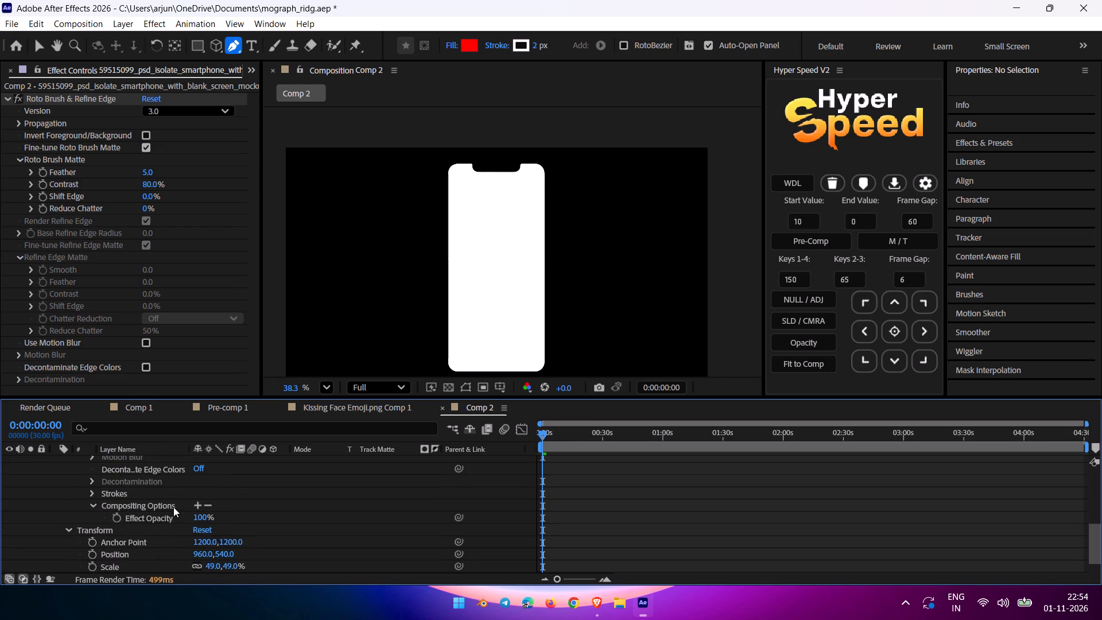
pyautogui.scroll(5, 173, 507)
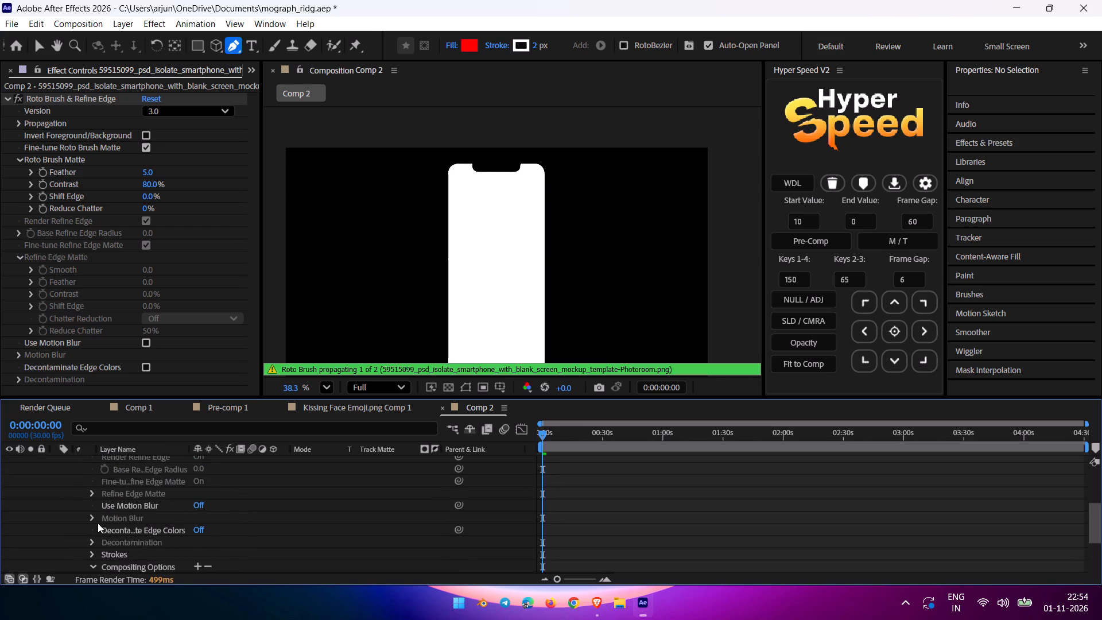
pyautogui.scroll(5, 96, 520)
pyautogui.click(92, 502)
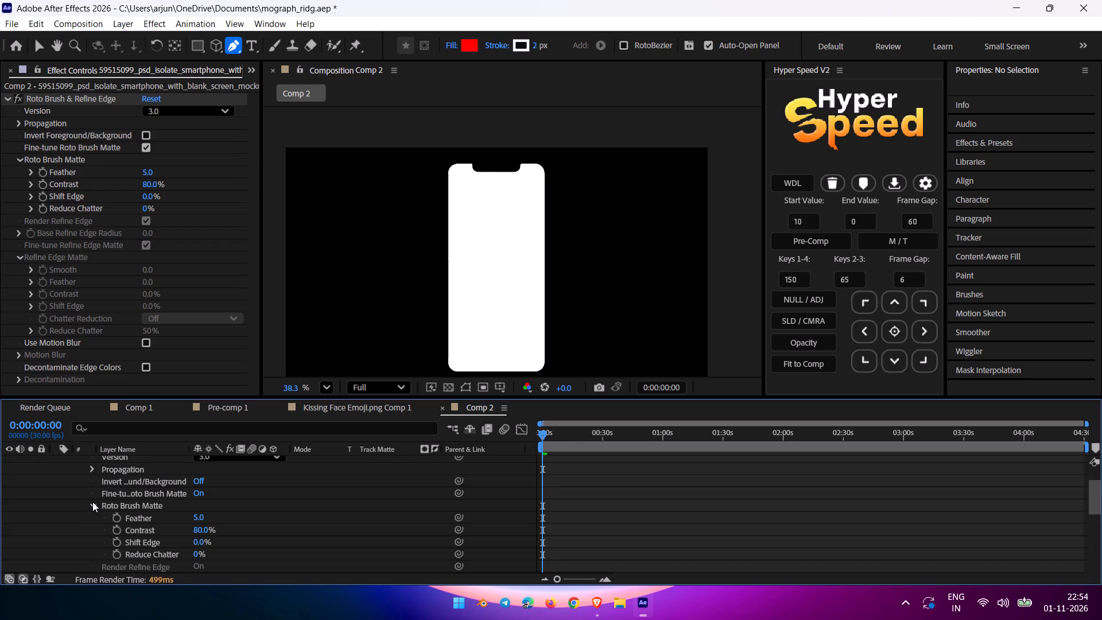
pyautogui.scroll(-2, 207, 526)
pyautogui.scroll(5, 210, 533)
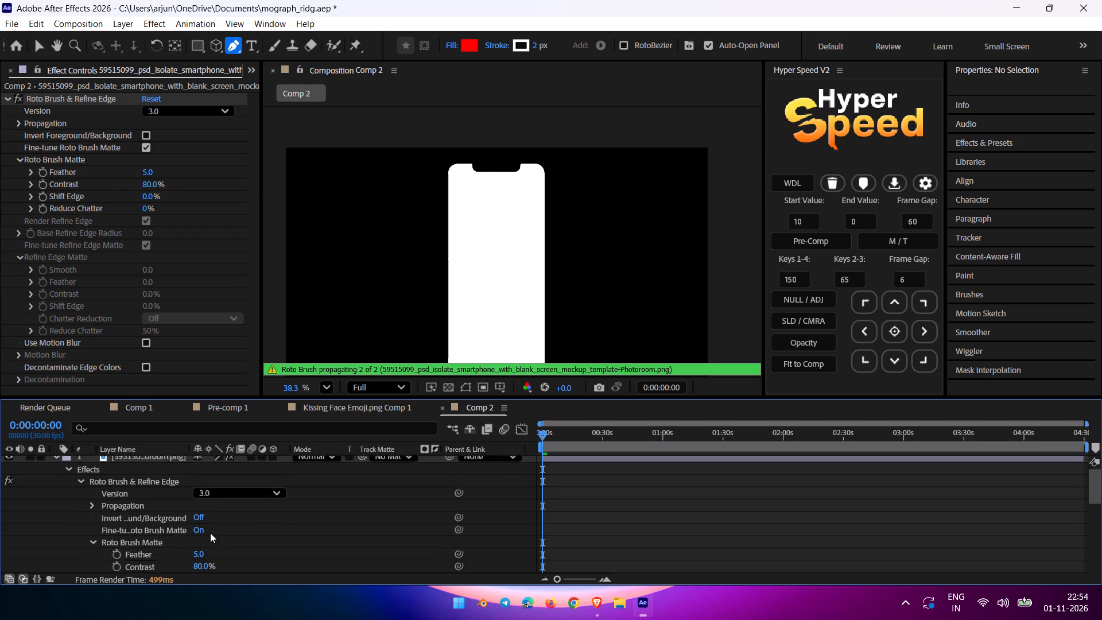
pyautogui.scroll(2, 210, 533)
pyautogui.click(88, 509)
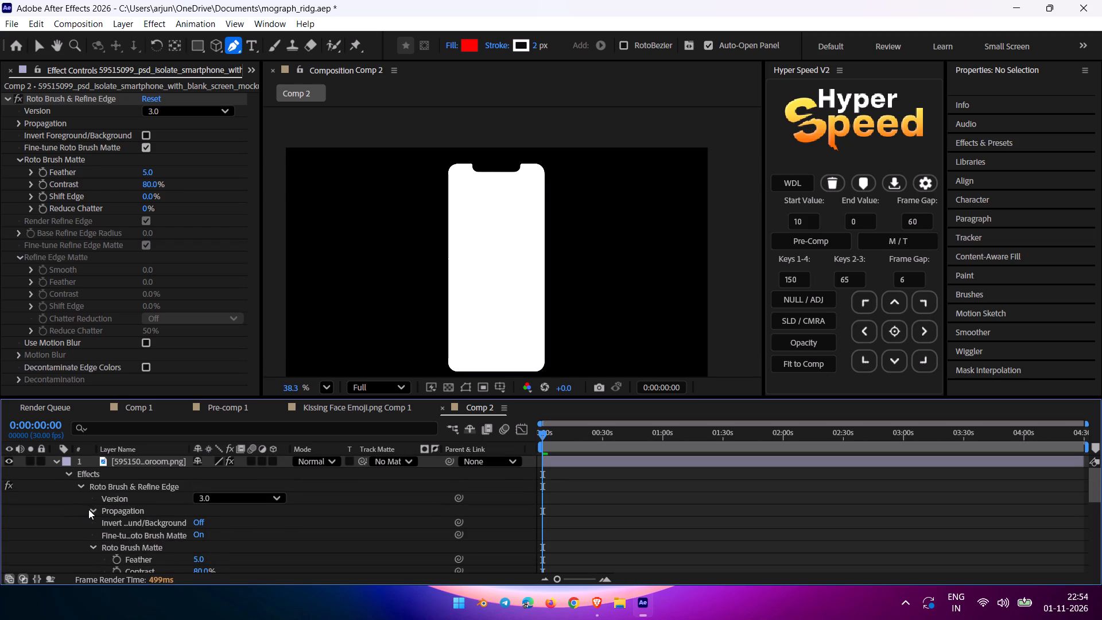
pyautogui.scroll(6, 95, 467)
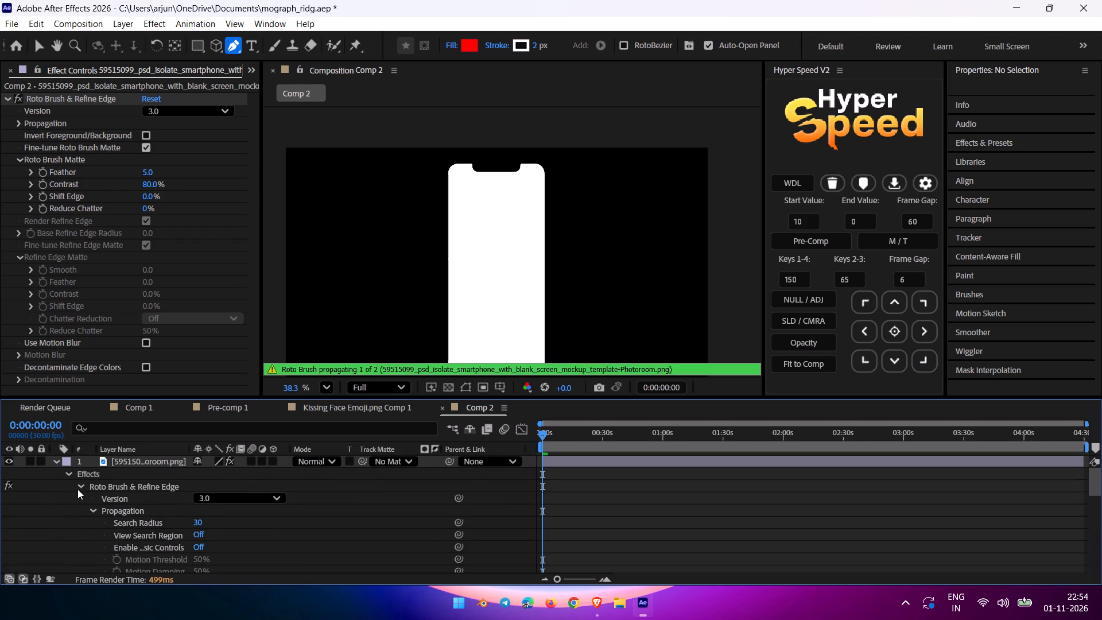
pyautogui.click(77, 489)
pyautogui.click(64, 478)
pyautogui.click(68, 490)
pyautogui.click(110, 550)
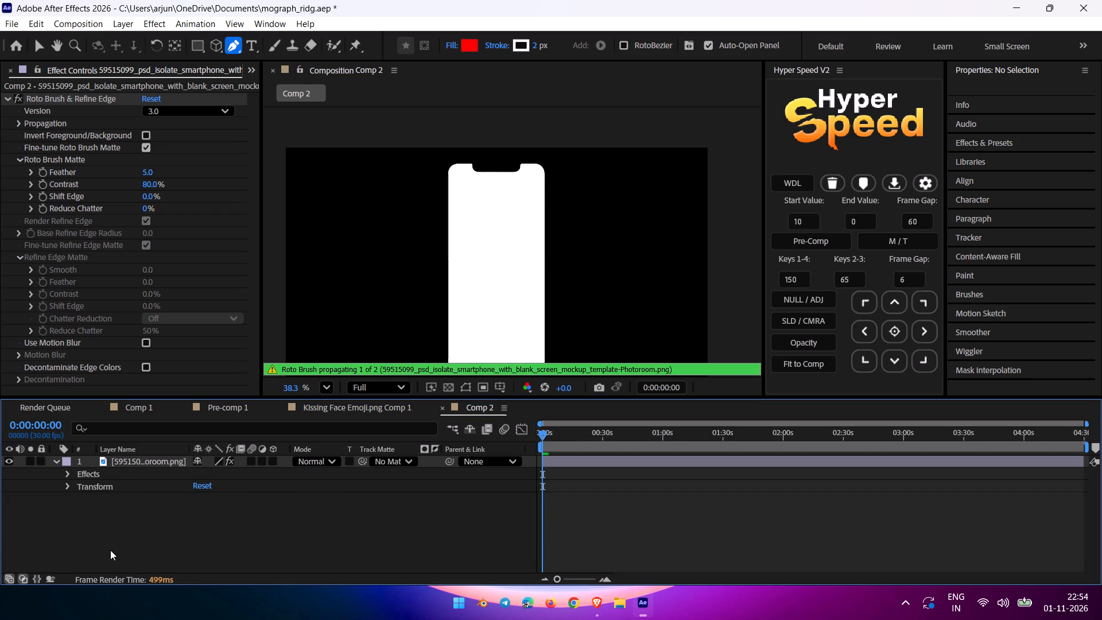
# Switch to the Brave browser and search the web for "apthecary diary" in a new tab.
pyautogui.click(600, 599)
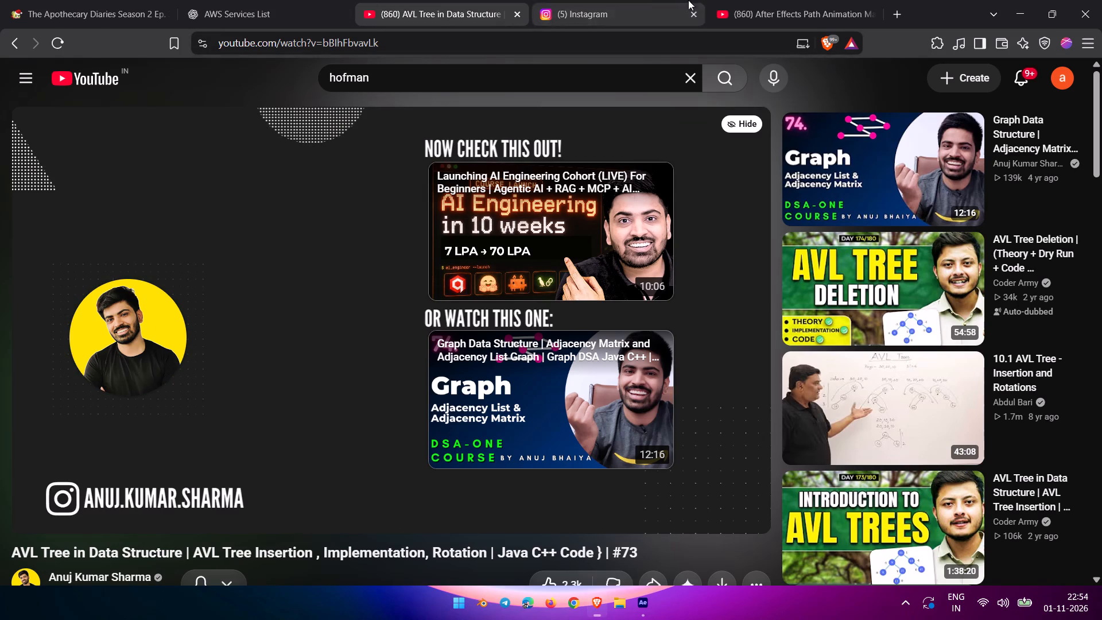
pyautogui.click(912, 19)
pyautogui.click(898, 20)
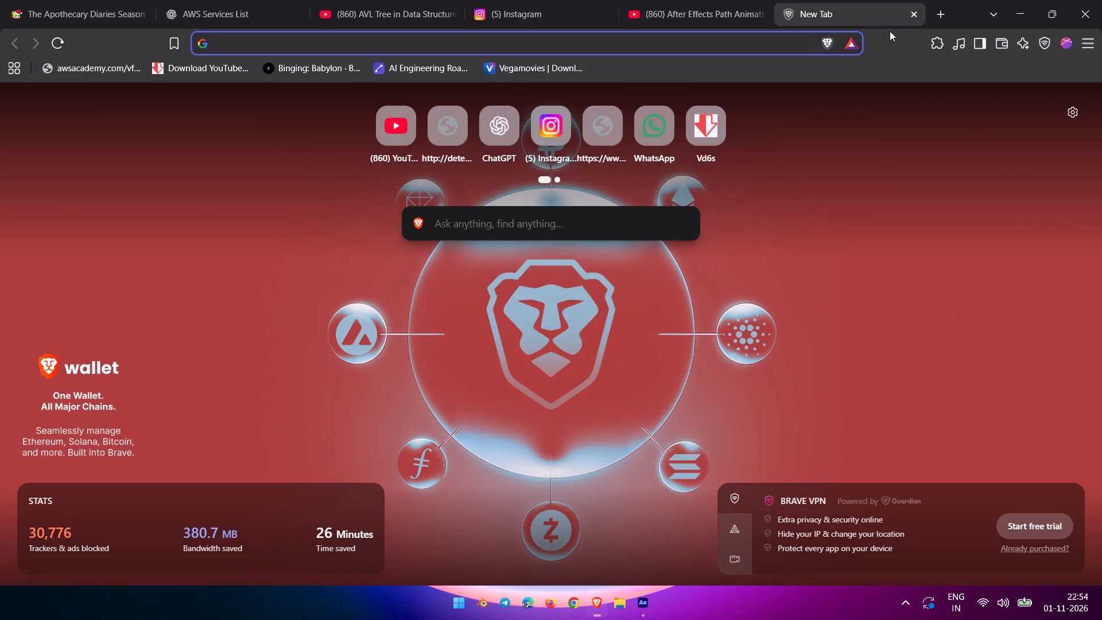
pyautogui.write('apthe')
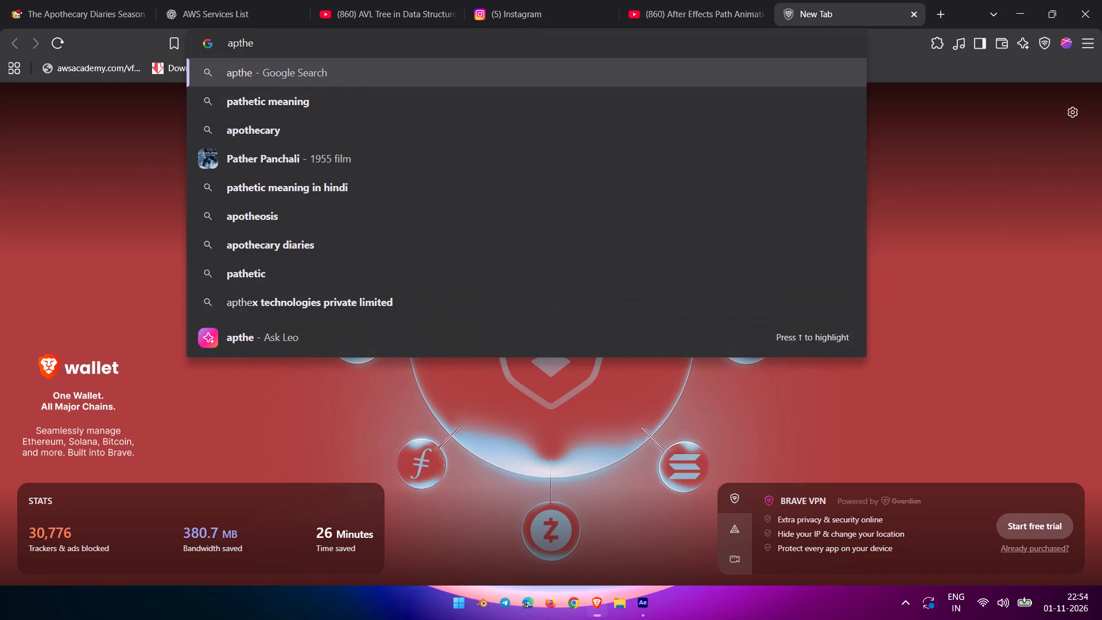
pyautogui.write('cary diary')
pyautogui.press('space')
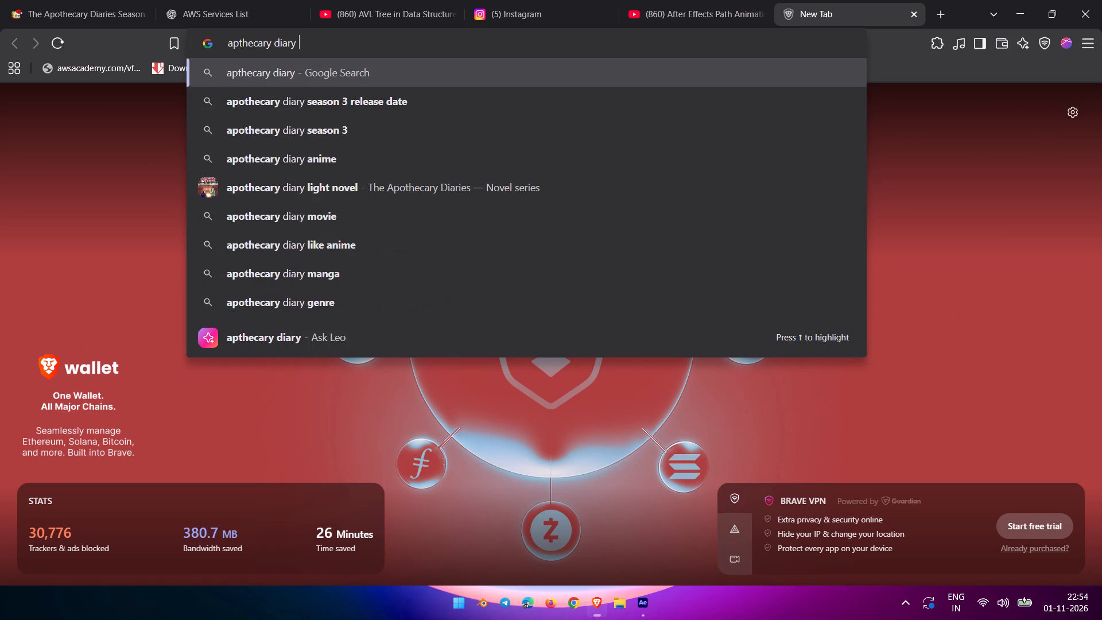
pyautogui.press('Return')
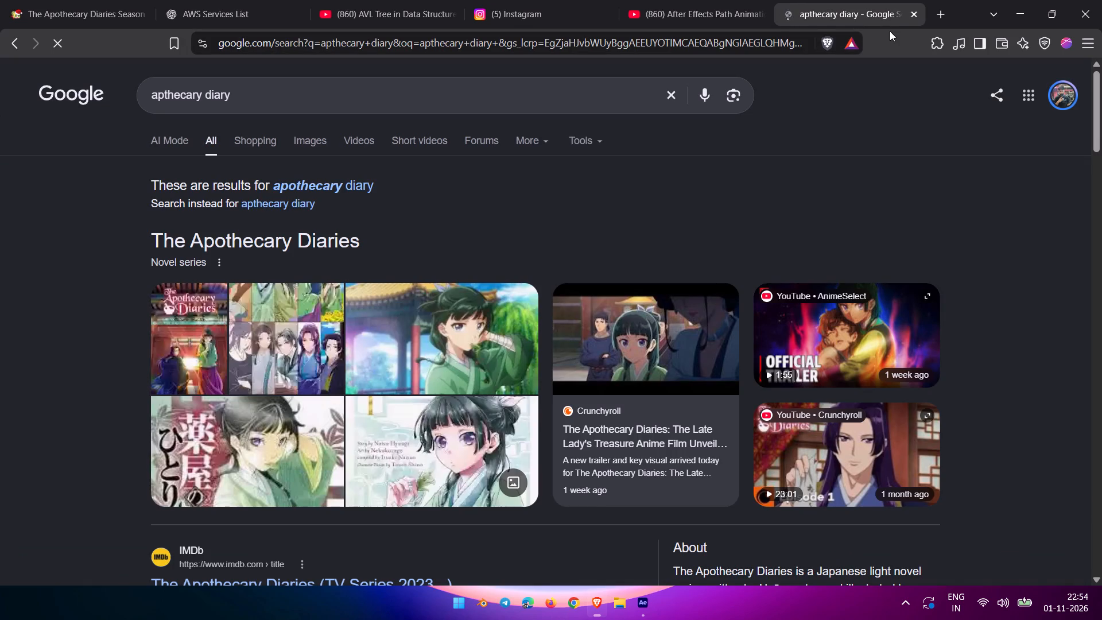
# Switch to the image results for the apothecary diary search and browse the artwork.
pyautogui.click(302, 133)
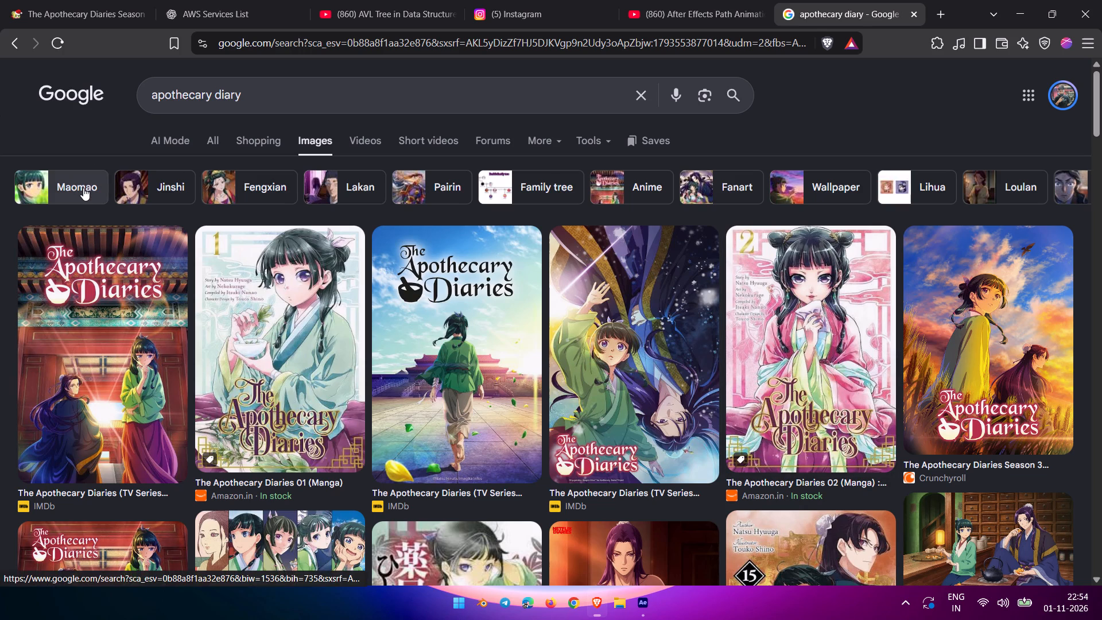
pyautogui.scroll(-9, 83, 188)
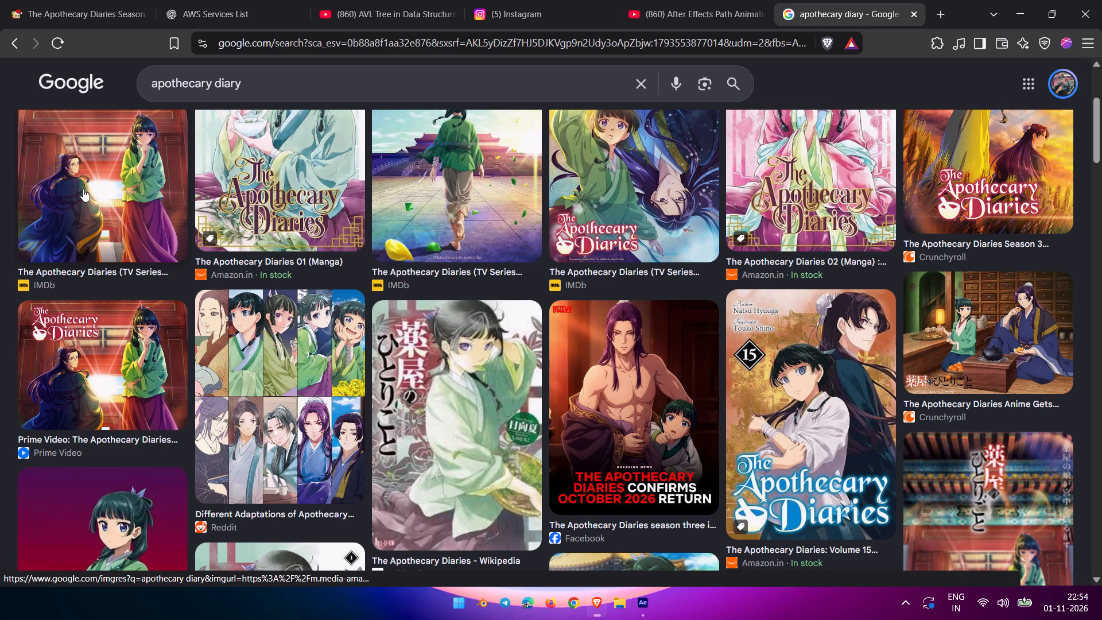
pyautogui.scroll(-16, 83, 189)
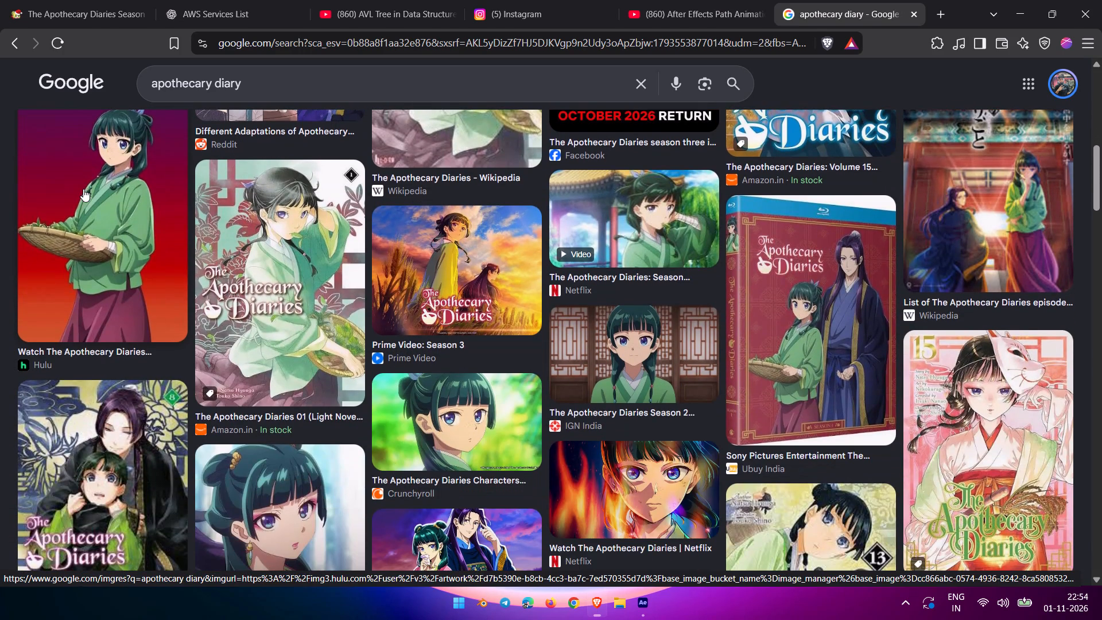
pyautogui.scroll(-18, 83, 189)
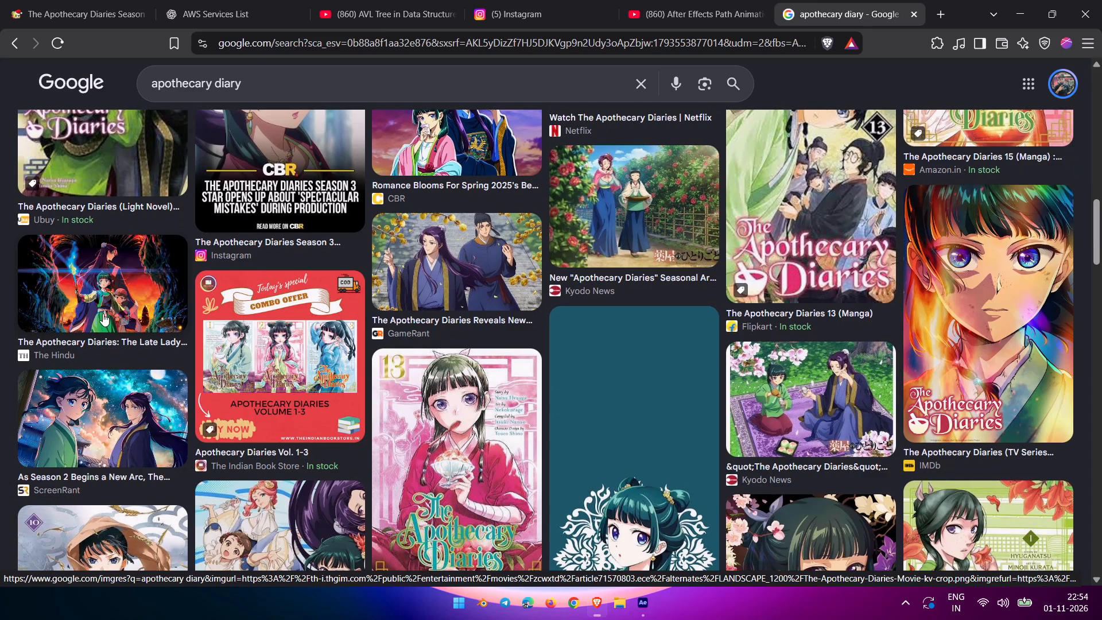
pyautogui.scroll(5, 103, 313)
pyautogui.scroll(3, 239, 210)
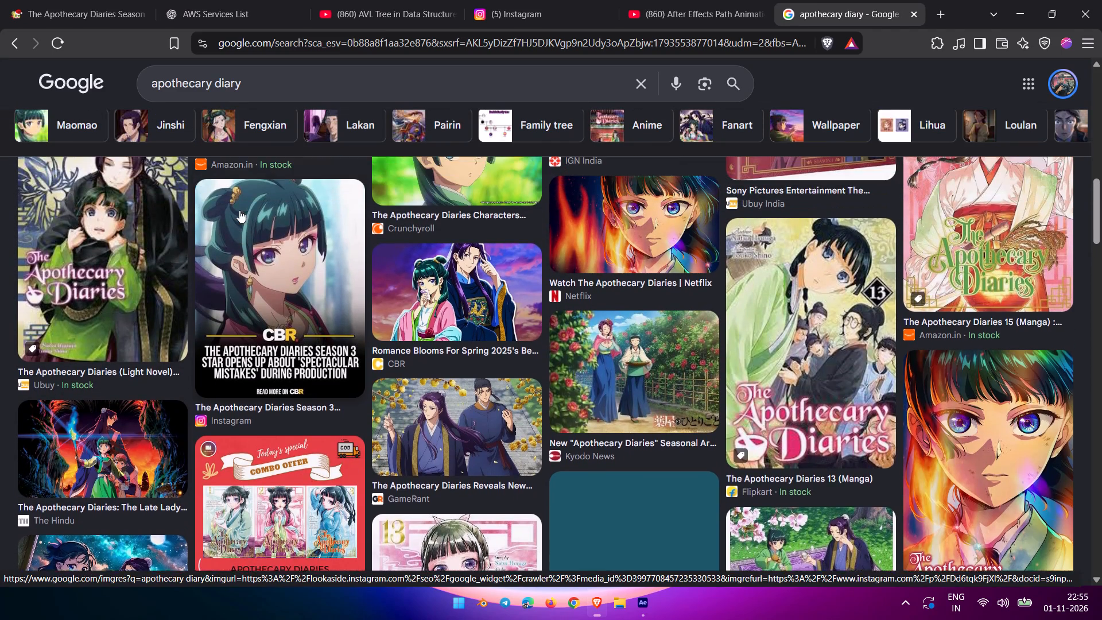
pyautogui.scroll(4, 239, 210)
# Change the image search query to "apothecary diaries wallapper" and run it.
pyautogui.click(286, 86)
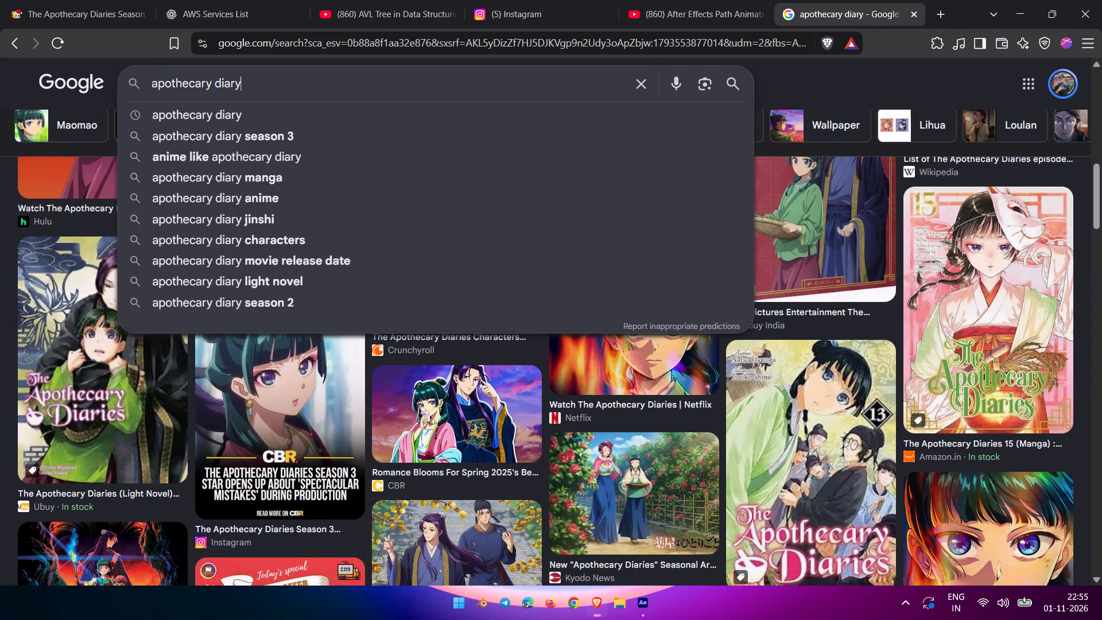
pyautogui.press('BackSpace')
pyautogui.press('BackSpace')
pyautogui.press('BackSpace')
pyautogui.press('BackSpace')
pyautogui.press('i')
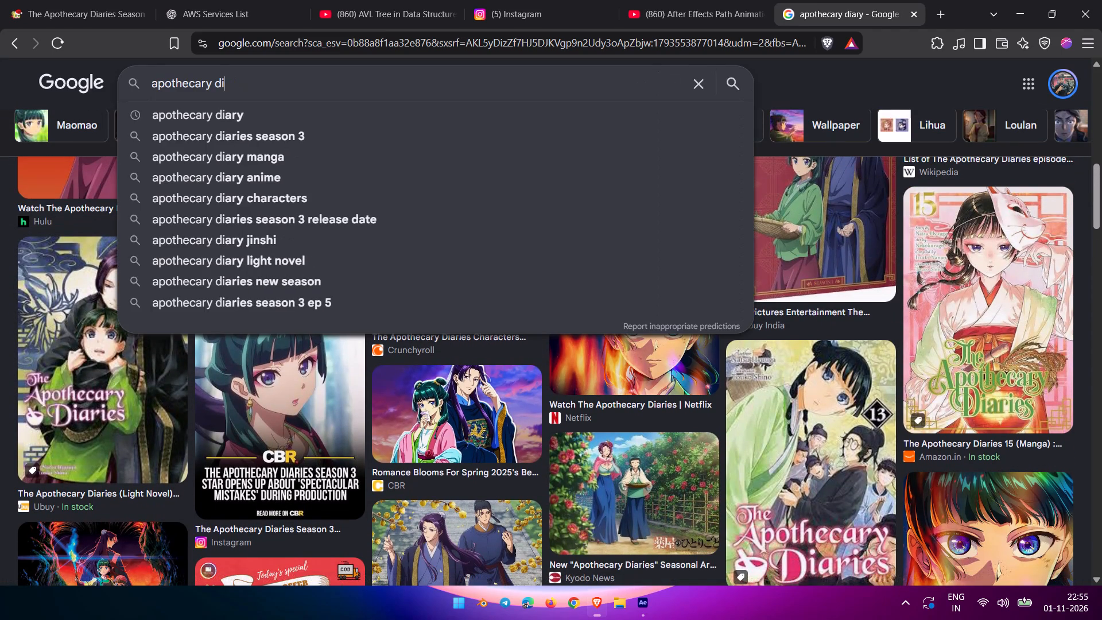
pyautogui.write('aries wallapper')
pyautogui.press('Return')
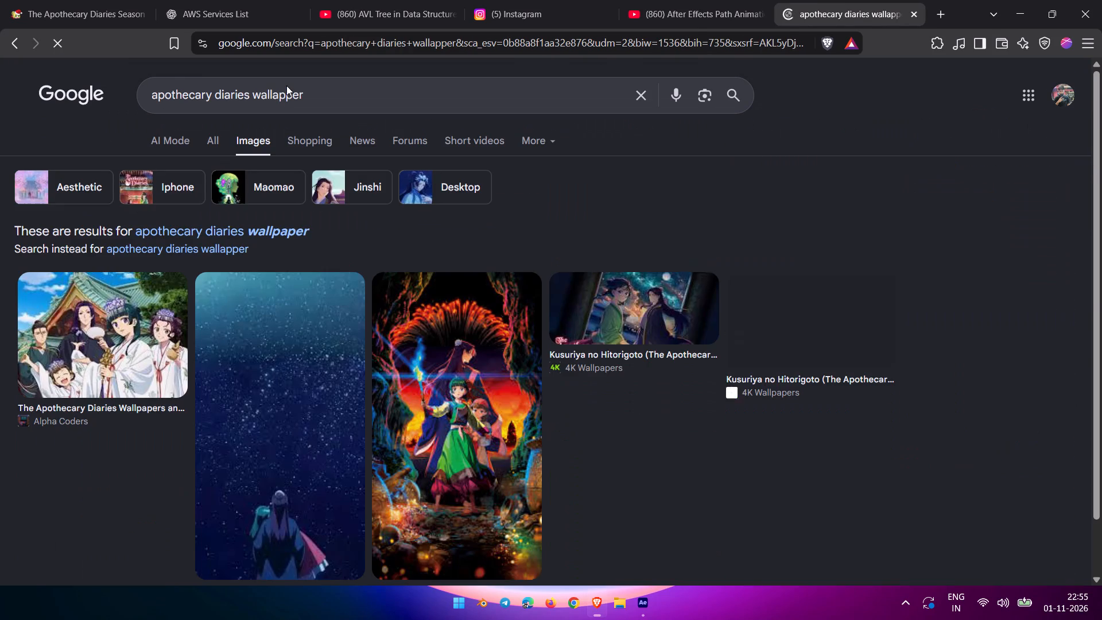
# Browse the wallpaper results and open the preview of Wallpaper Cave's portrait image with a hand covering the face.
pyautogui.scroll(-2, 379, 290)
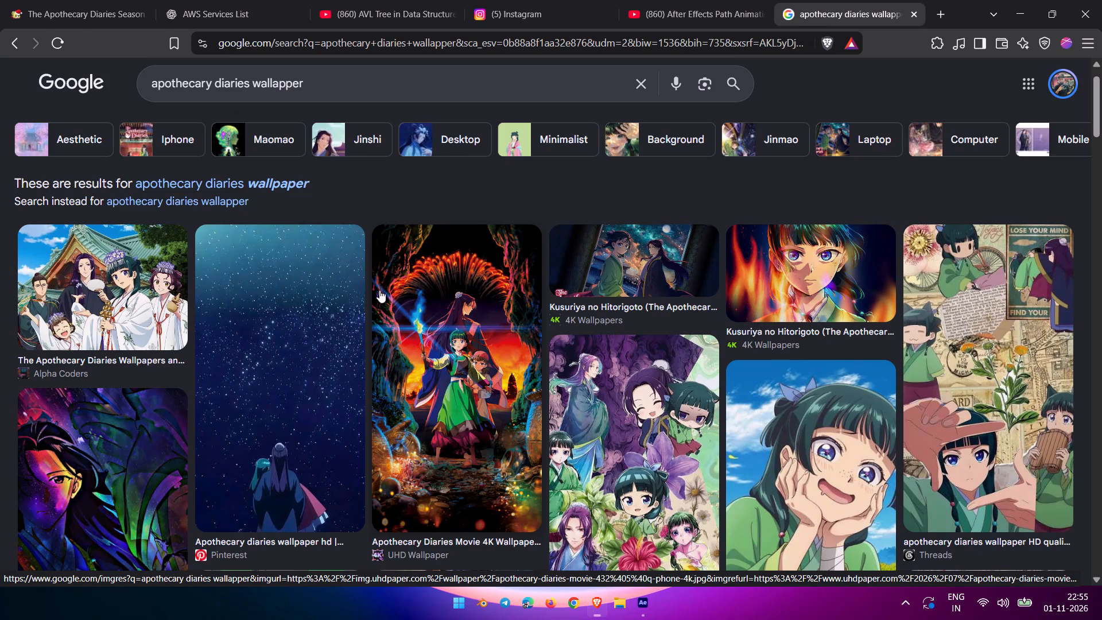
pyautogui.scroll(-17, 591, 374)
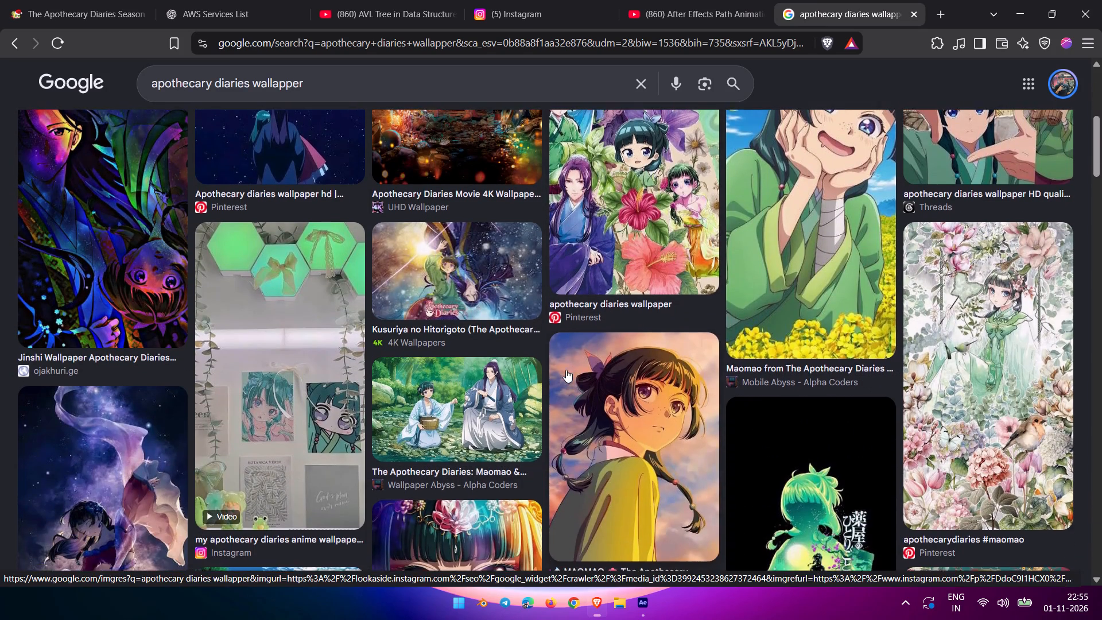
pyautogui.scroll(-7, 566, 370)
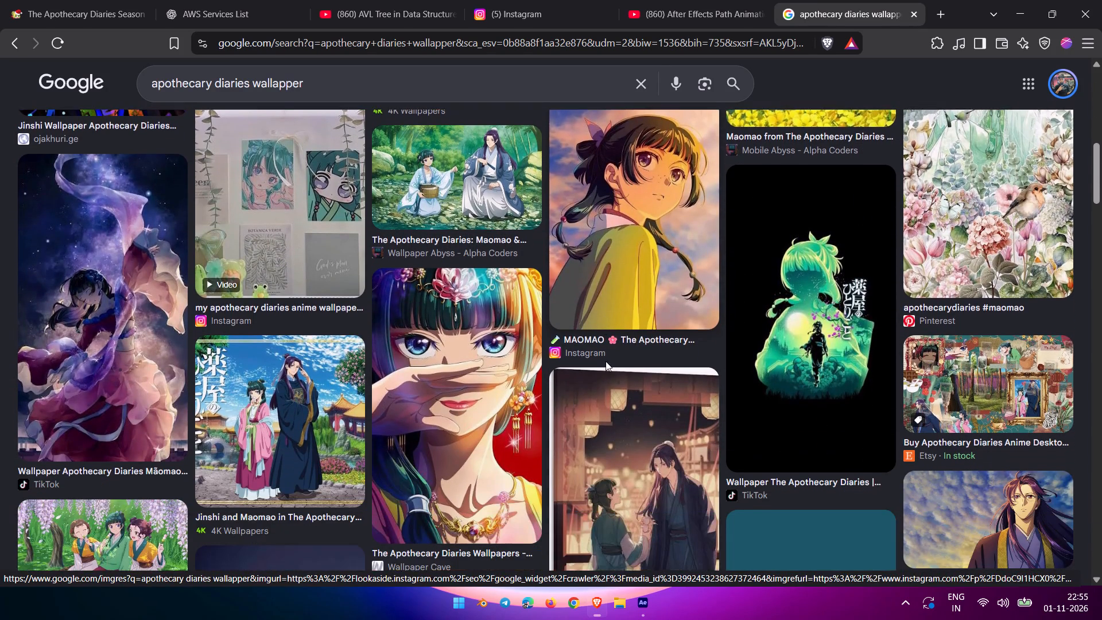
pyautogui.scroll(-3, 606, 361)
pyautogui.click(453, 319)
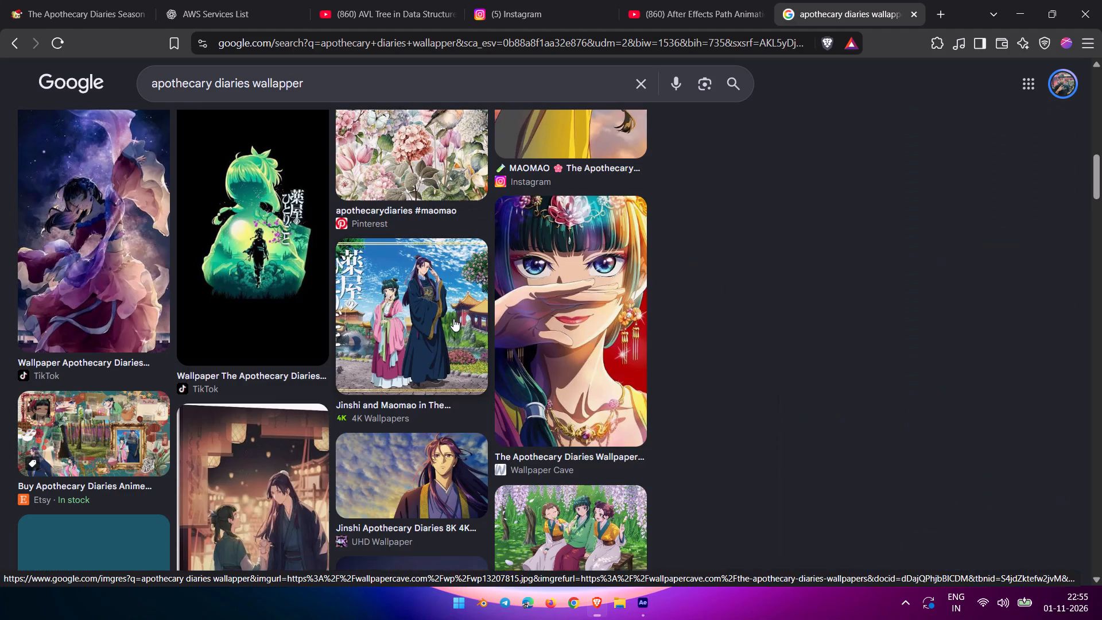
# Open the previewed image's Wallpaper Cave page in a new tab and browse its Apothecary Diaries wallpapers.
pyautogui.rightClick(911, 264)
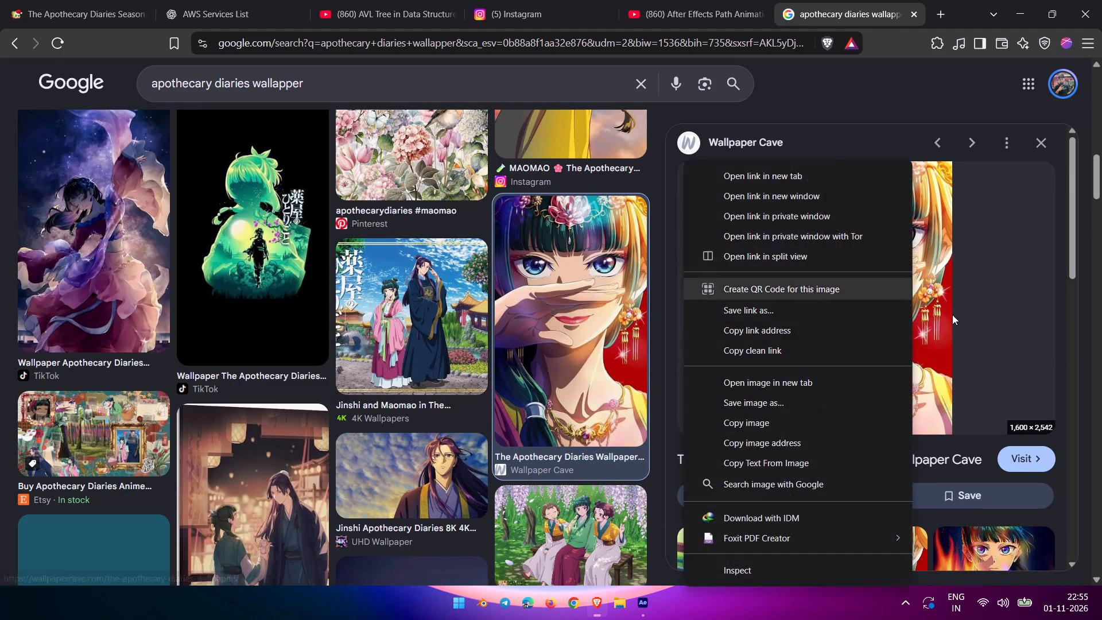
pyautogui.click(1003, 335)
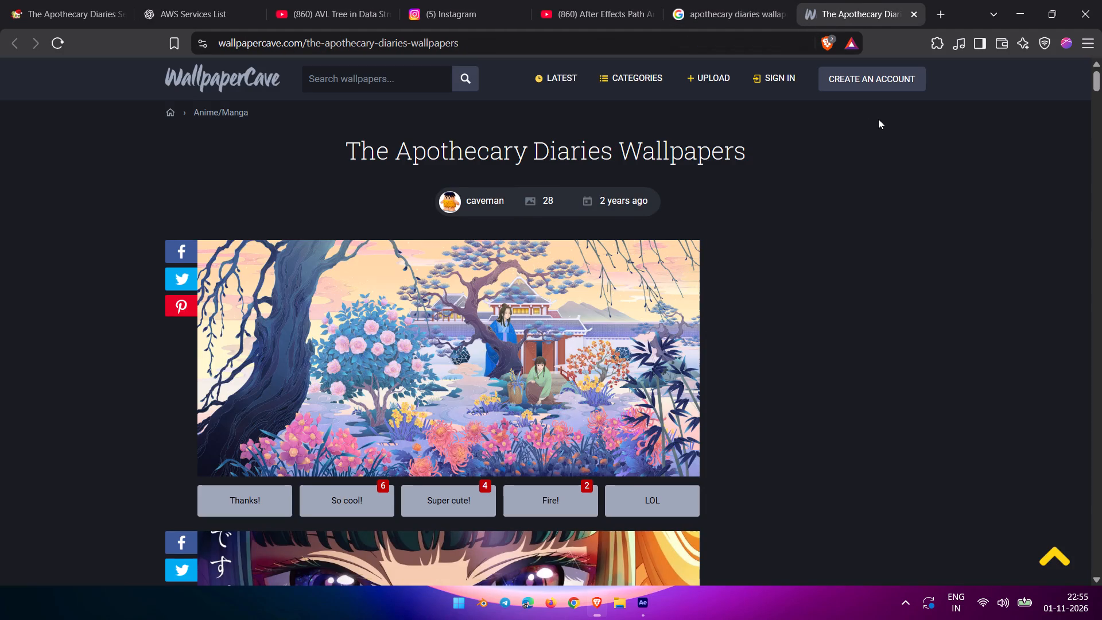
pyautogui.scroll(-2, 724, 180)
pyautogui.scroll(1, 717, 213)
pyautogui.scroll(-7, 711, 247)
pyautogui.scroll(1, 687, 350)
pyautogui.scroll(-7, 687, 350)
pyautogui.scroll(-1, 688, 427)
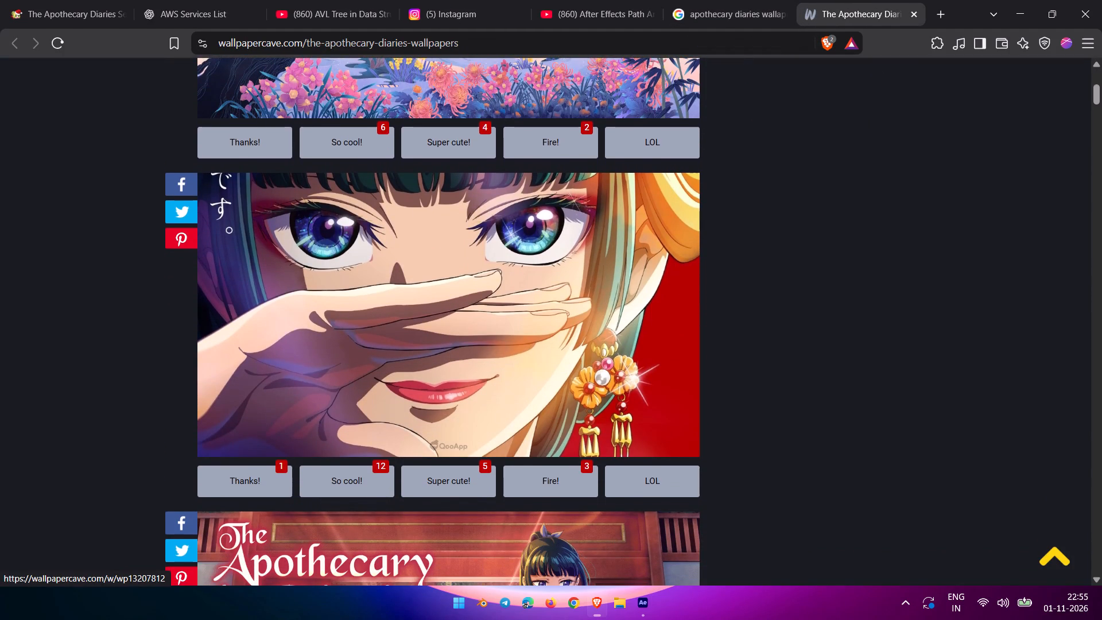
pyautogui.scroll(-11, 418, 337)
pyautogui.scroll(1, 418, 446)
pyautogui.scroll(-3, 418, 446)
pyautogui.scroll(13, 418, 446)
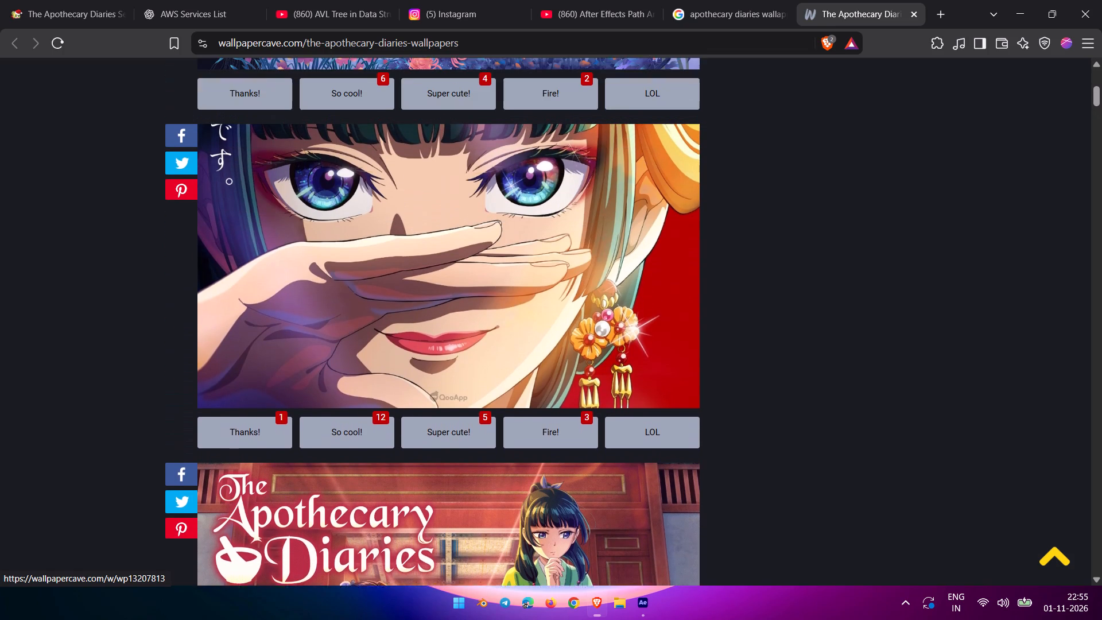
# Open the landscape version of the hand-over-face wallpaper, review its page, and close the tab.
pyautogui.click(321, 269)
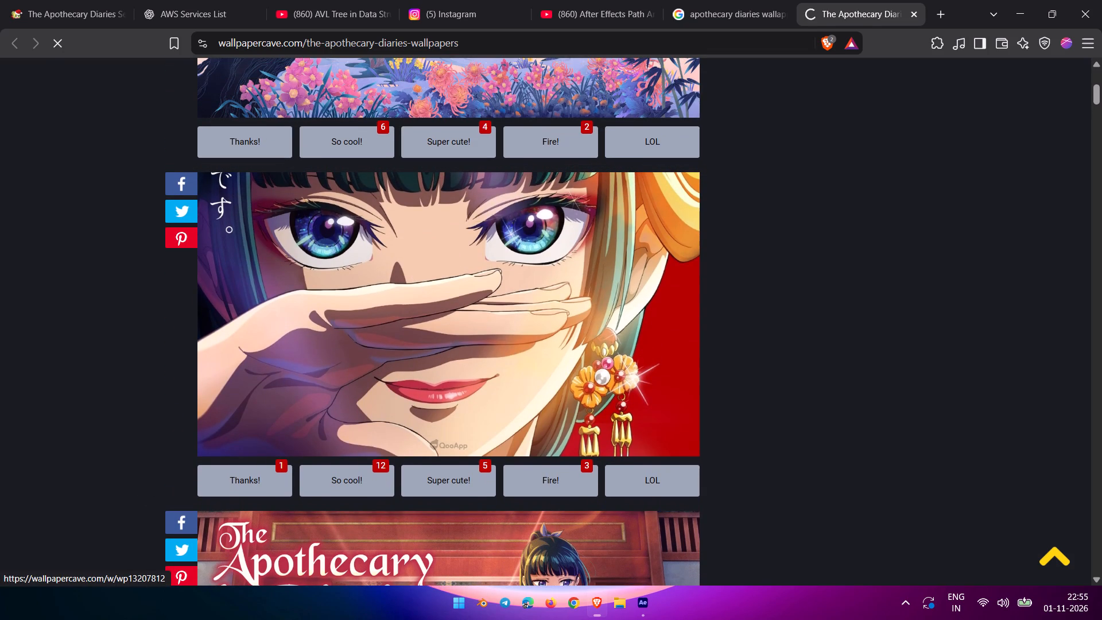
pyautogui.scroll(-5, 476, 281)
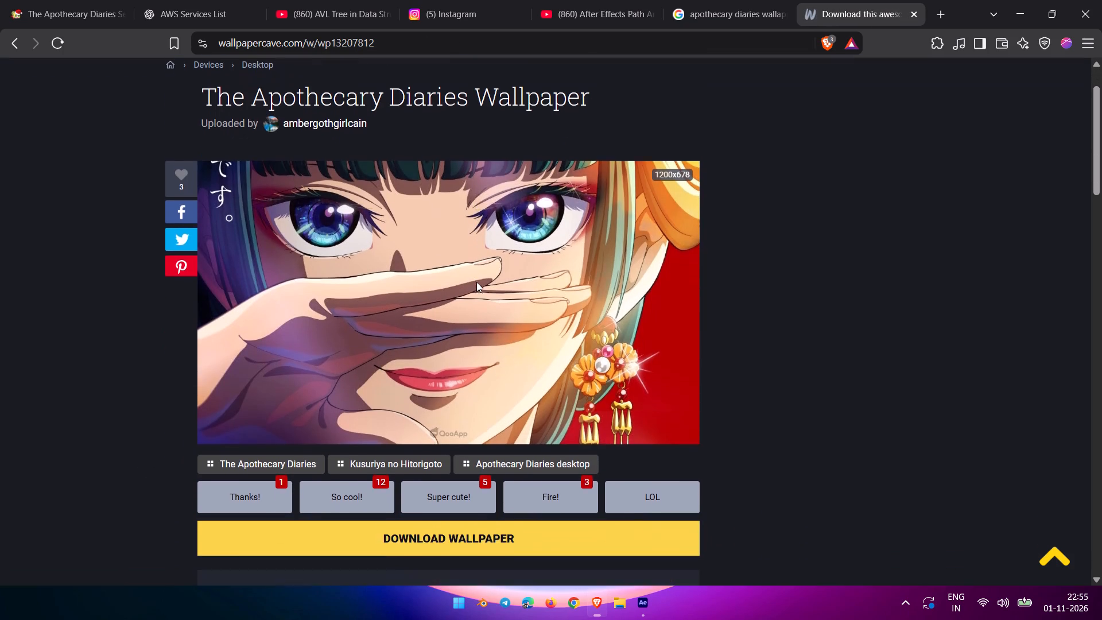
pyautogui.scroll(-7, 476, 282)
pyautogui.scroll(-4, 427, 461)
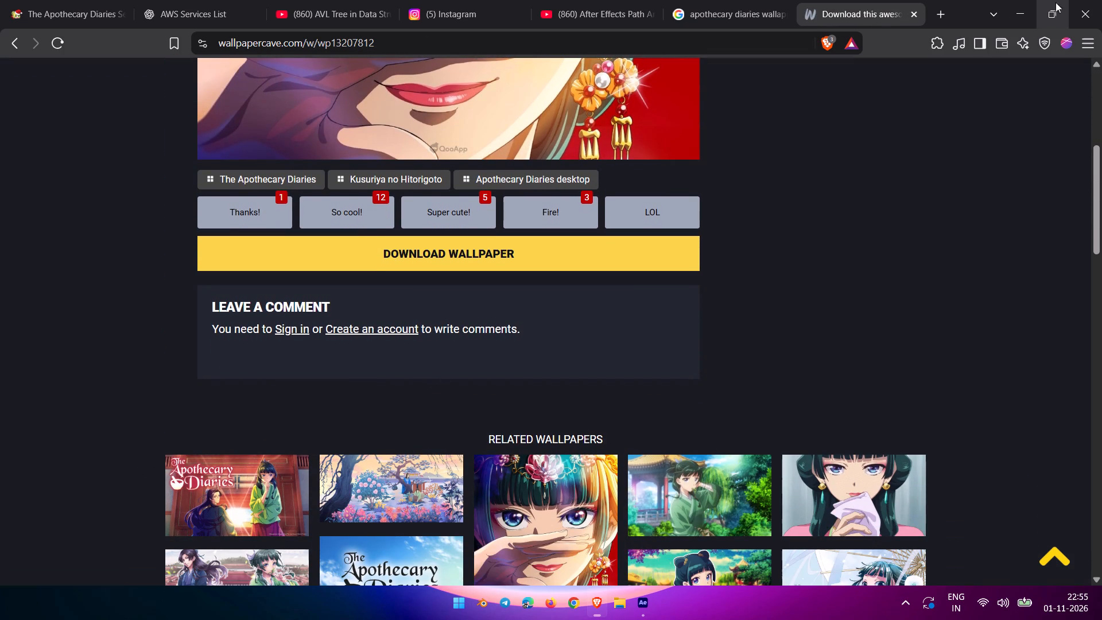
pyautogui.click(910, 11)
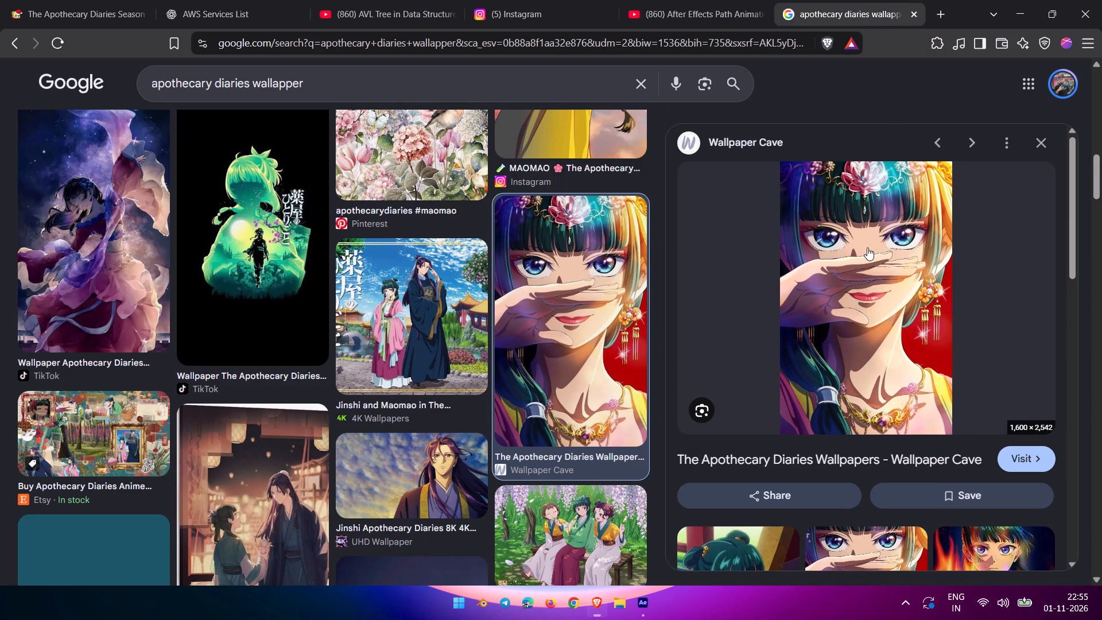
# Save the previewed portrait wallpaper to the Desktop as the JPEG file wp13207815.jpg.
pyautogui.rightClick(867, 247)
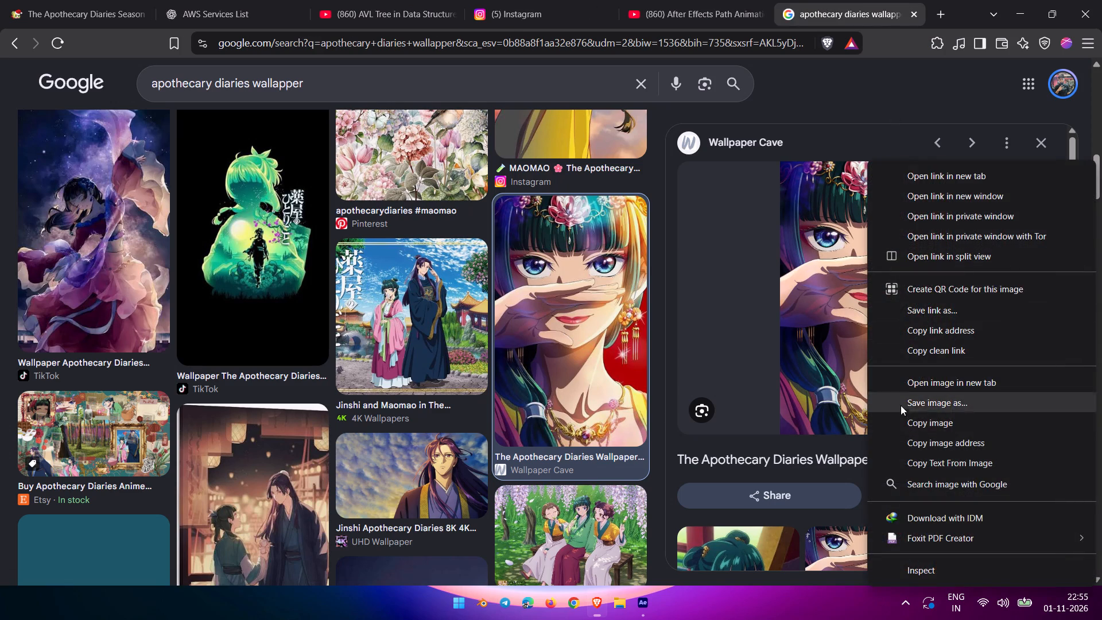
pyautogui.click(905, 408)
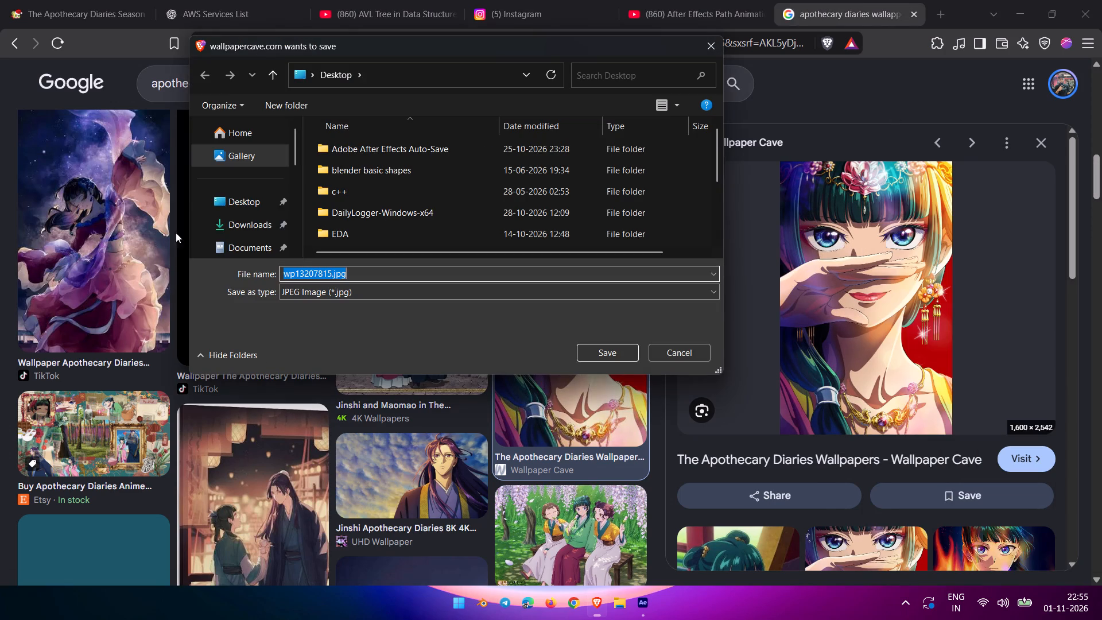
pyautogui.click(247, 210)
pyautogui.click(606, 342)
pyautogui.click(607, 347)
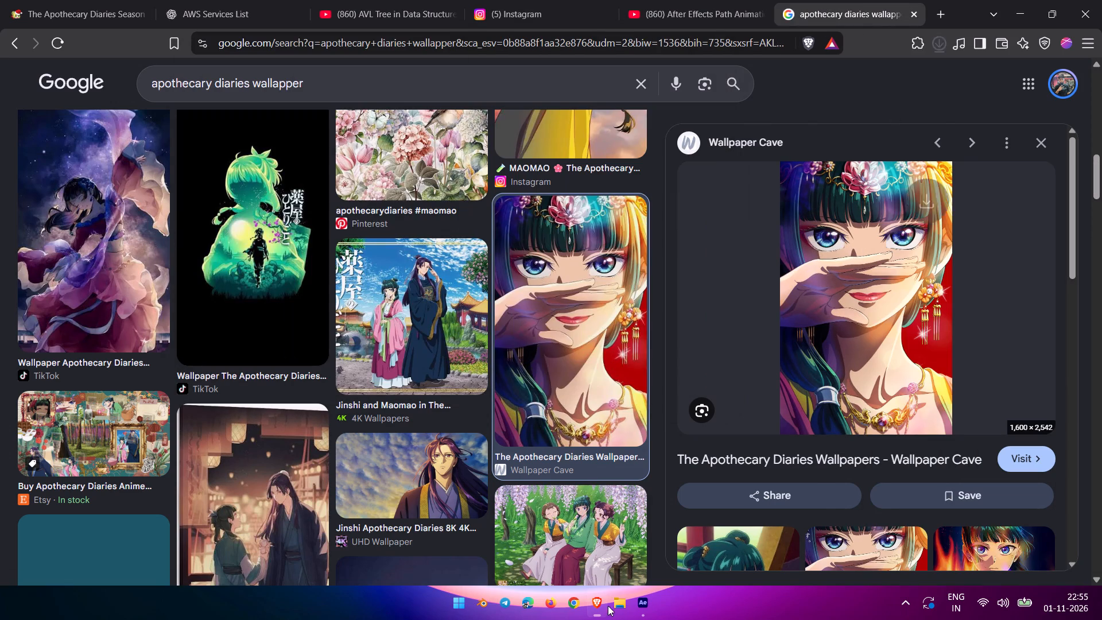
# Bring the downloaded wp13207815.jpg from Brave into After Effects as the top layer of Comp 2.
pyautogui.click(641, 609)
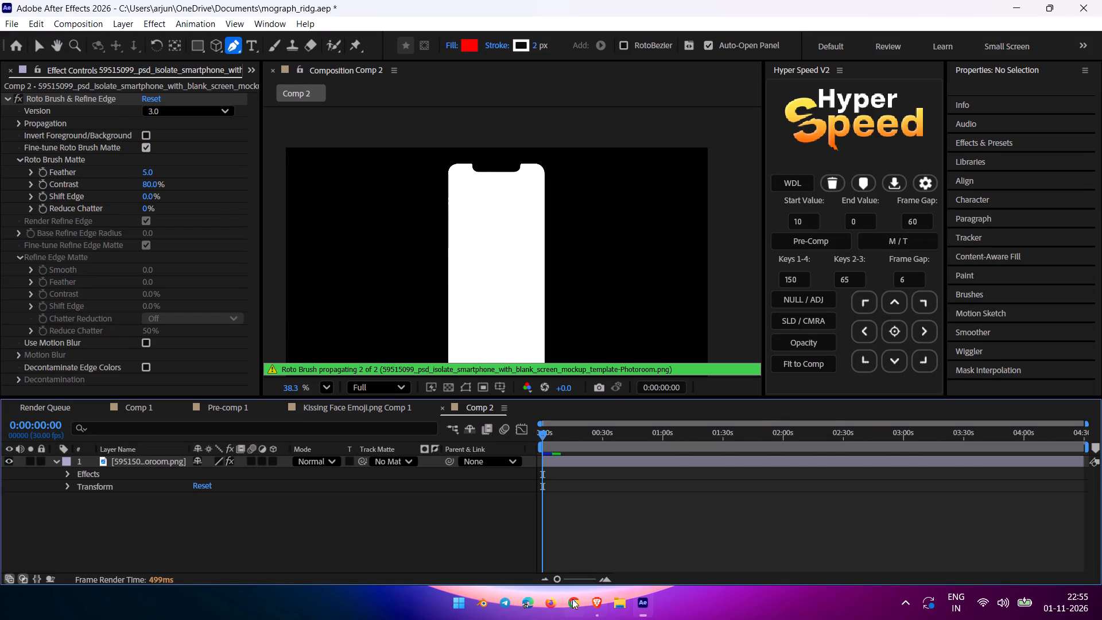
pyautogui.click(602, 596)
pyautogui.moveTo(791, 75); pyautogui.dragTo(737, 281)
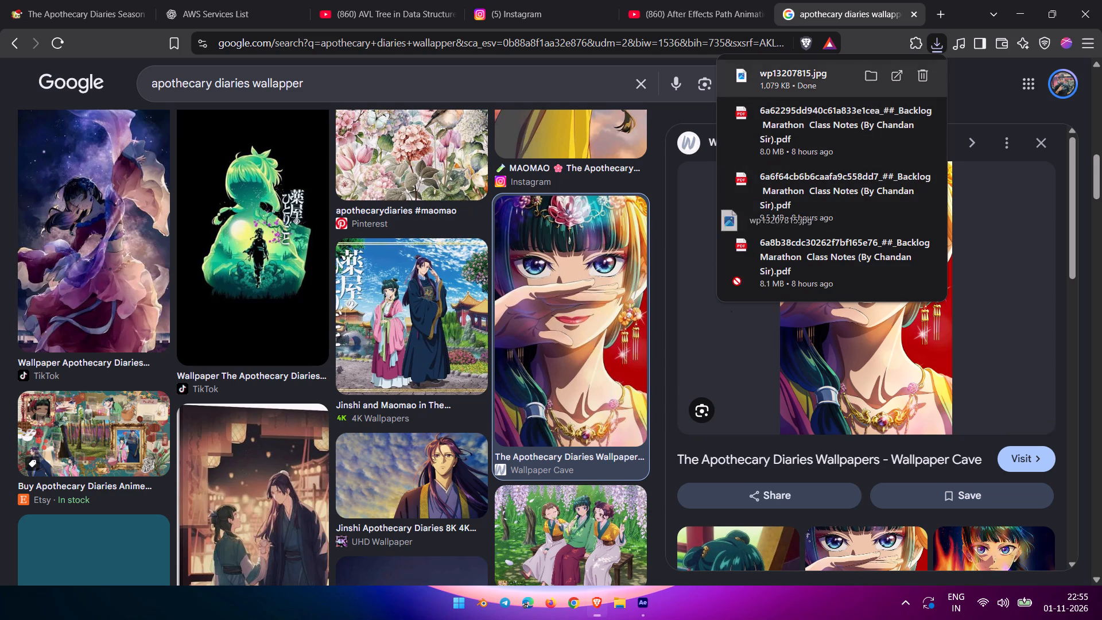
pyautogui.moveTo(737, 281); pyautogui.dragTo(222, 513)
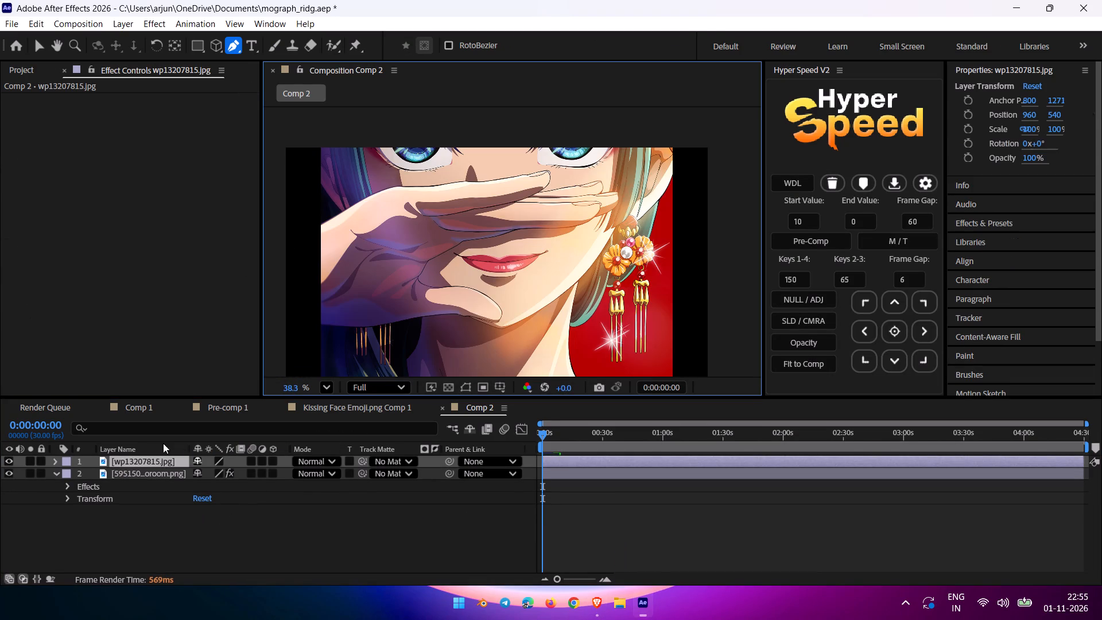
# Scale the wp13207815.jpg wallpaper layer down to 36% so it roughly covers the smartphone shape.
pyautogui.press('s')
pyautogui.moveTo(214, 473); pyautogui.dragTo(164, 477)
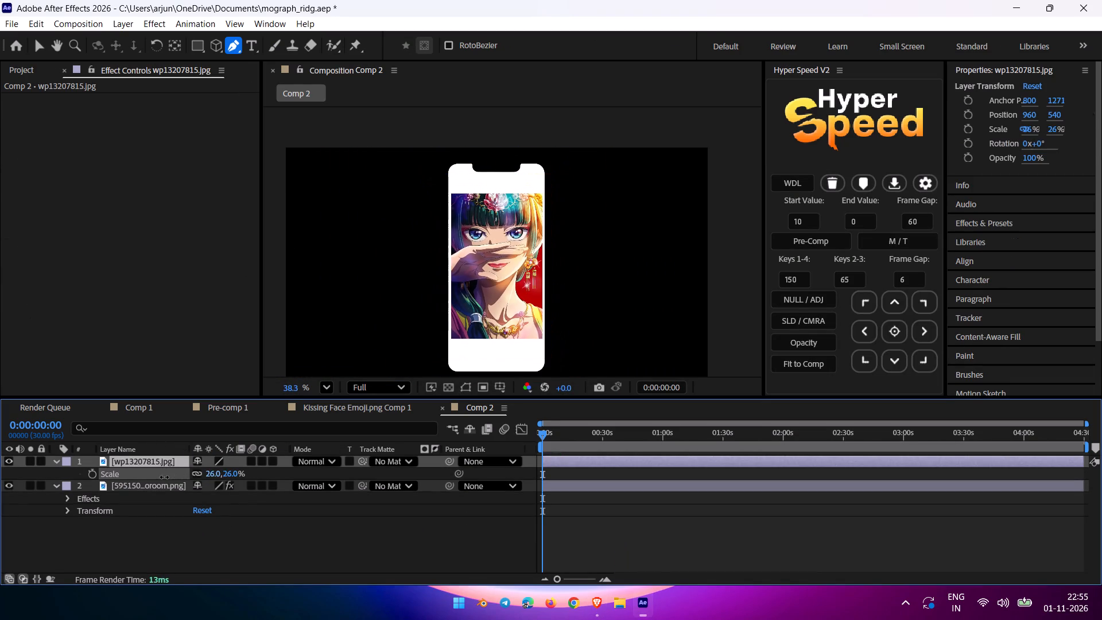
pyautogui.moveTo(164, 477); pyautogui.dragTo(179, 481)
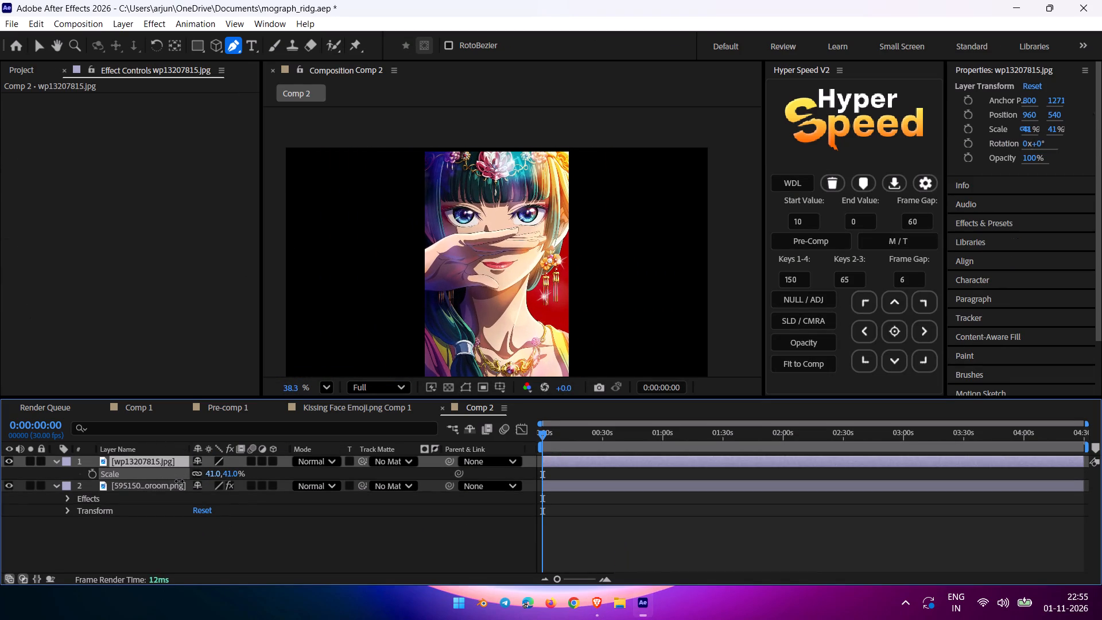
pyautogui.moveTo(179, 481); pyautogui.dragTo(176, 481)
pyautogui.click(137, 548)
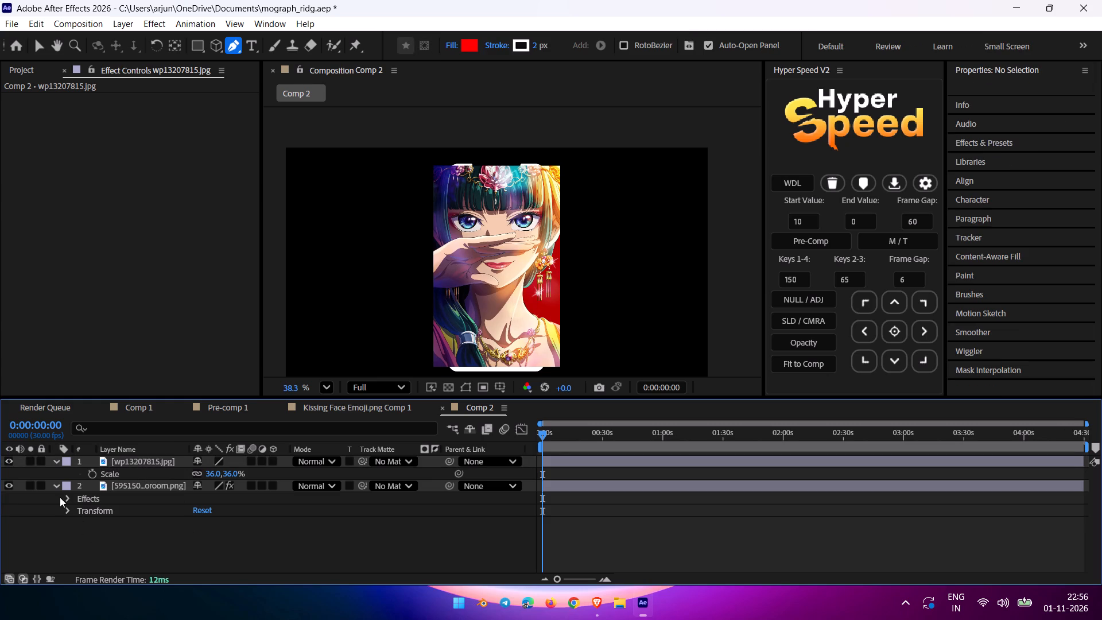
# Collapse the smartphone PNG layer's property groups in the Comp 2 timeline.
pyautogui.click(55, 491)
pyautogui.click(80, 549)
pyautogui.click(62, 456)
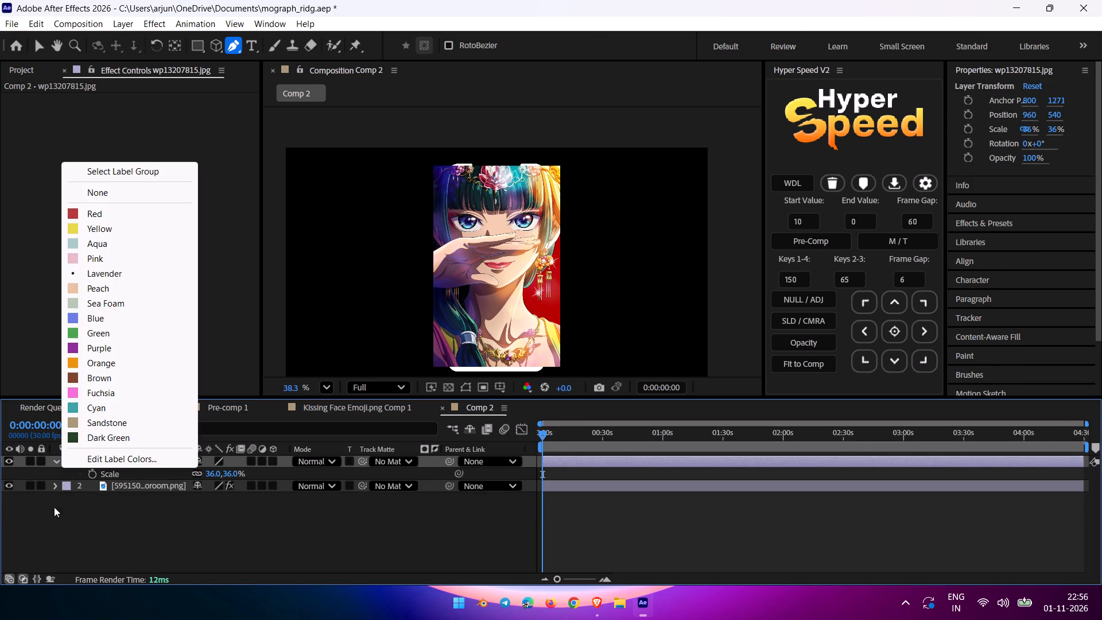
pyautogui.click(60, 520)
pyautogui.click(121, 492)
pyautogui.click(110, 528)
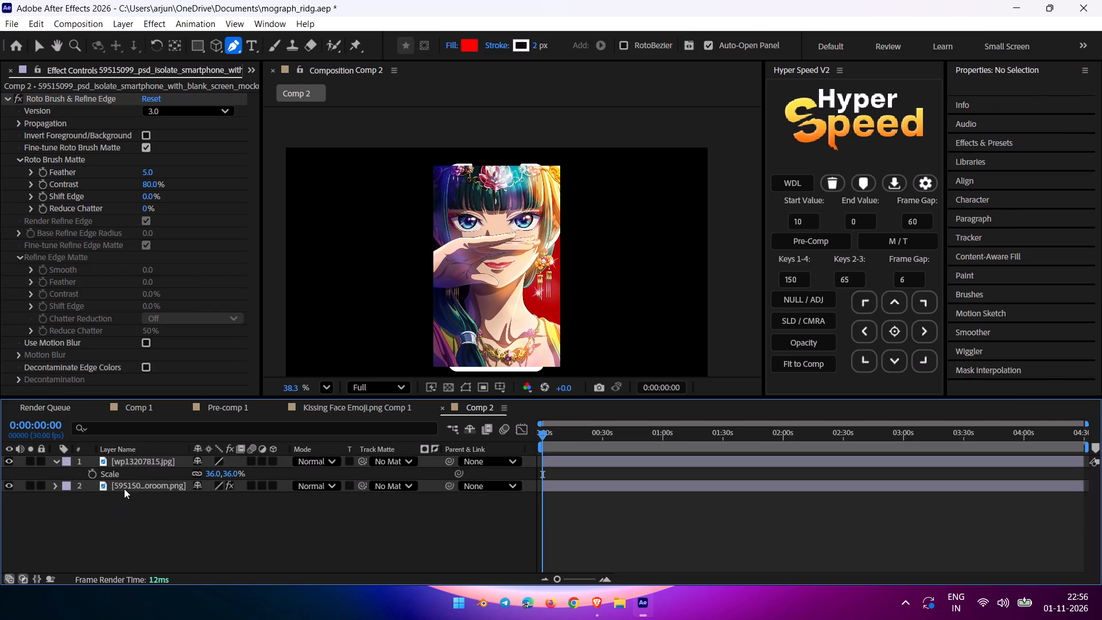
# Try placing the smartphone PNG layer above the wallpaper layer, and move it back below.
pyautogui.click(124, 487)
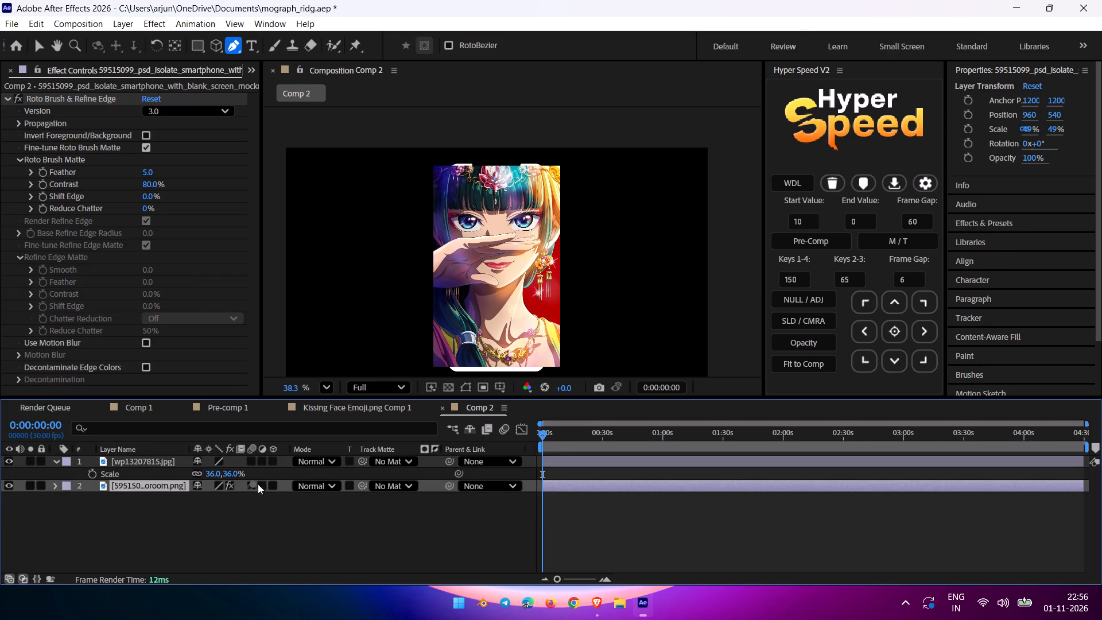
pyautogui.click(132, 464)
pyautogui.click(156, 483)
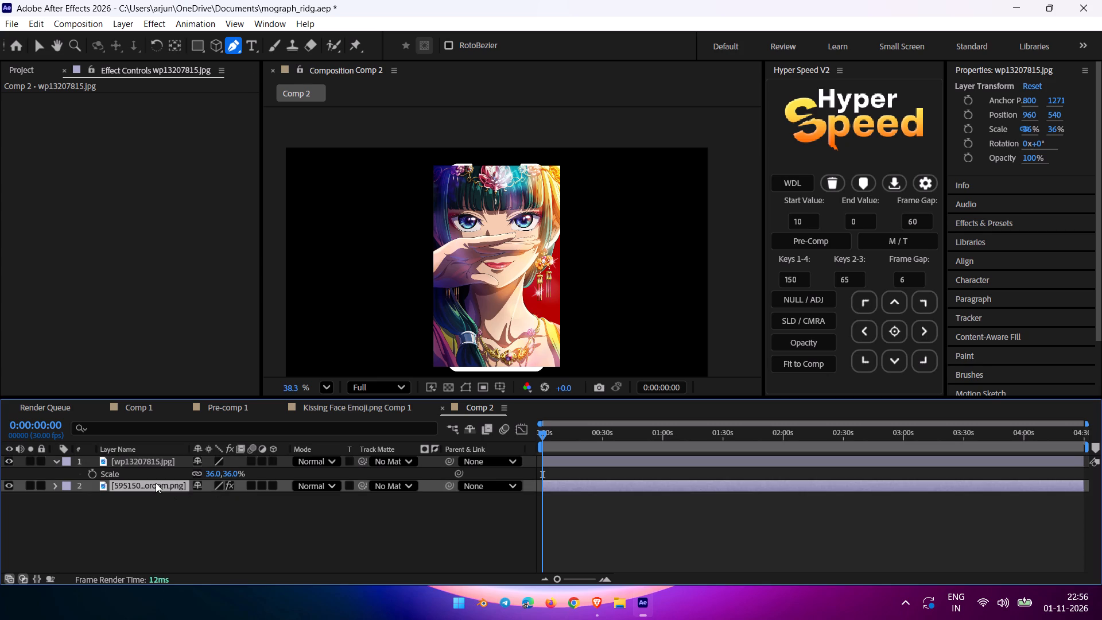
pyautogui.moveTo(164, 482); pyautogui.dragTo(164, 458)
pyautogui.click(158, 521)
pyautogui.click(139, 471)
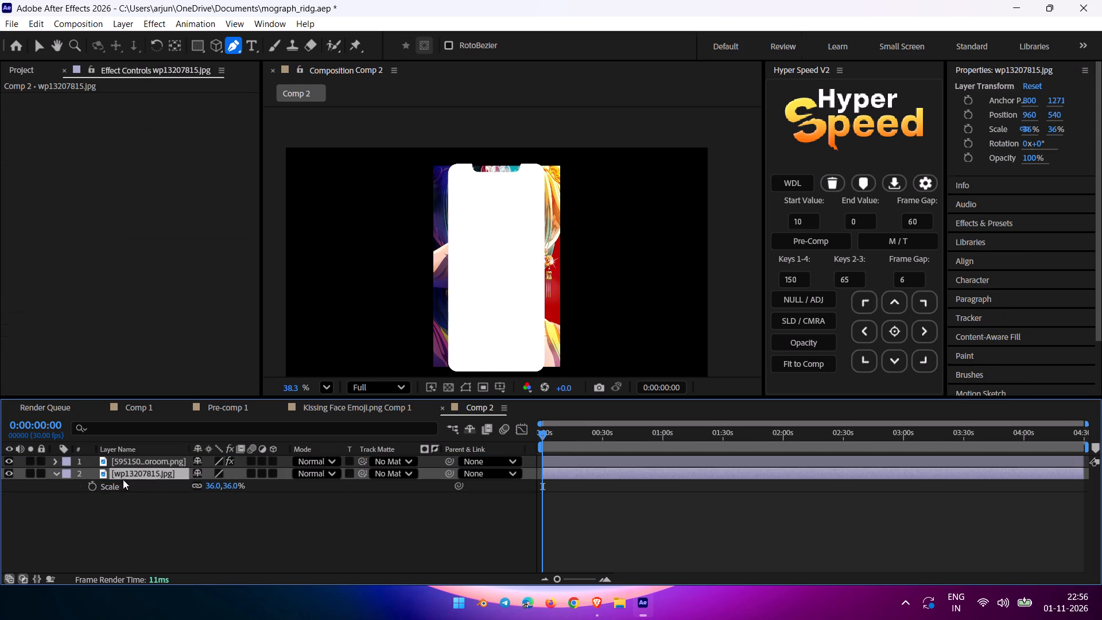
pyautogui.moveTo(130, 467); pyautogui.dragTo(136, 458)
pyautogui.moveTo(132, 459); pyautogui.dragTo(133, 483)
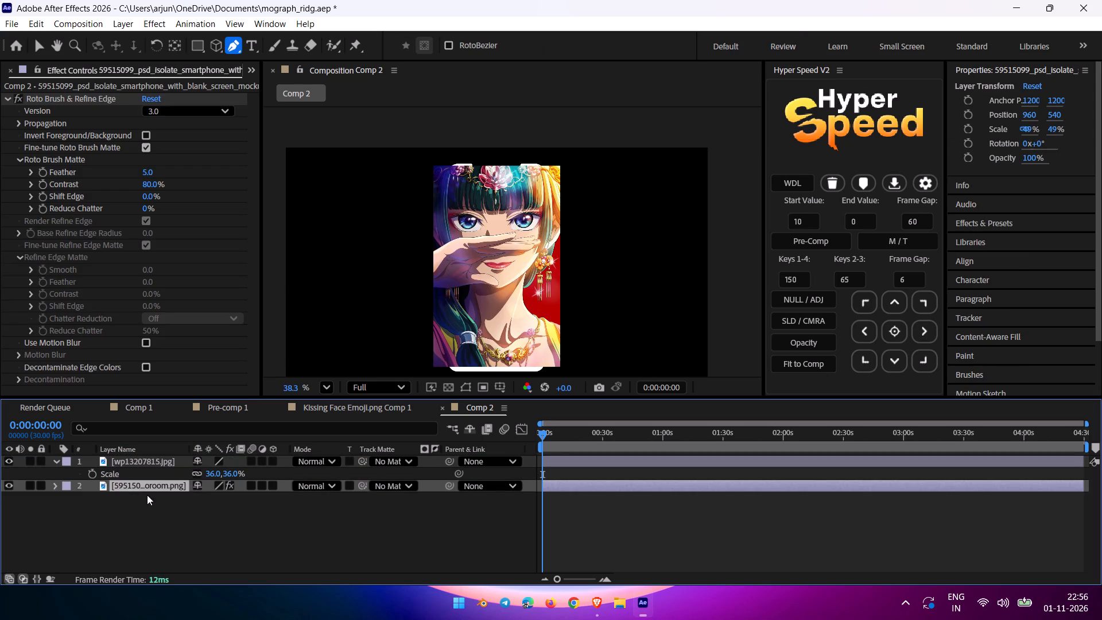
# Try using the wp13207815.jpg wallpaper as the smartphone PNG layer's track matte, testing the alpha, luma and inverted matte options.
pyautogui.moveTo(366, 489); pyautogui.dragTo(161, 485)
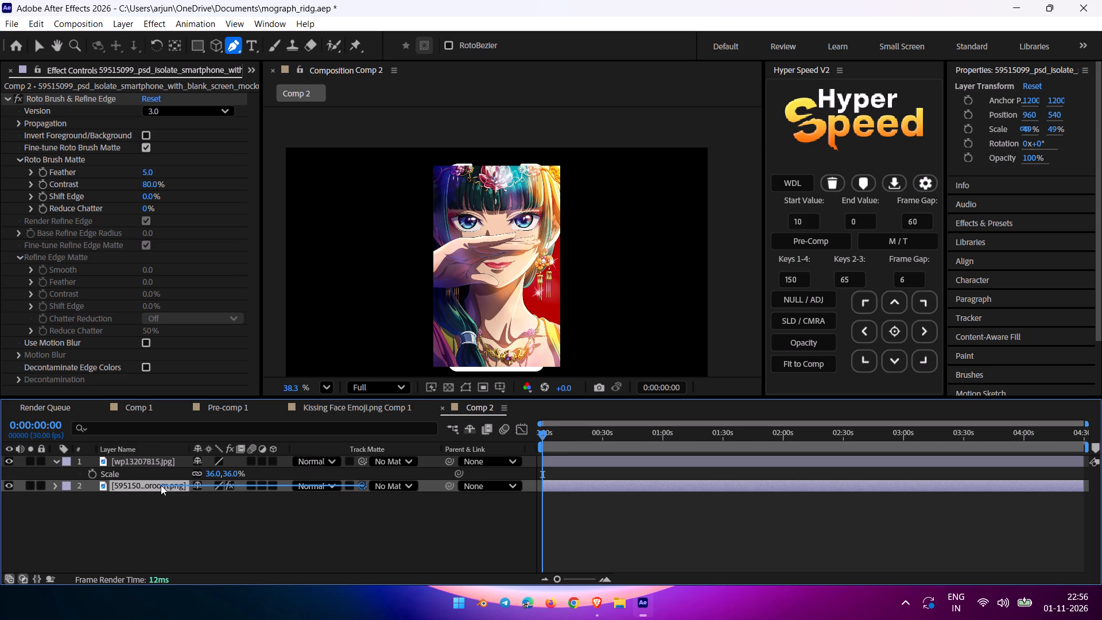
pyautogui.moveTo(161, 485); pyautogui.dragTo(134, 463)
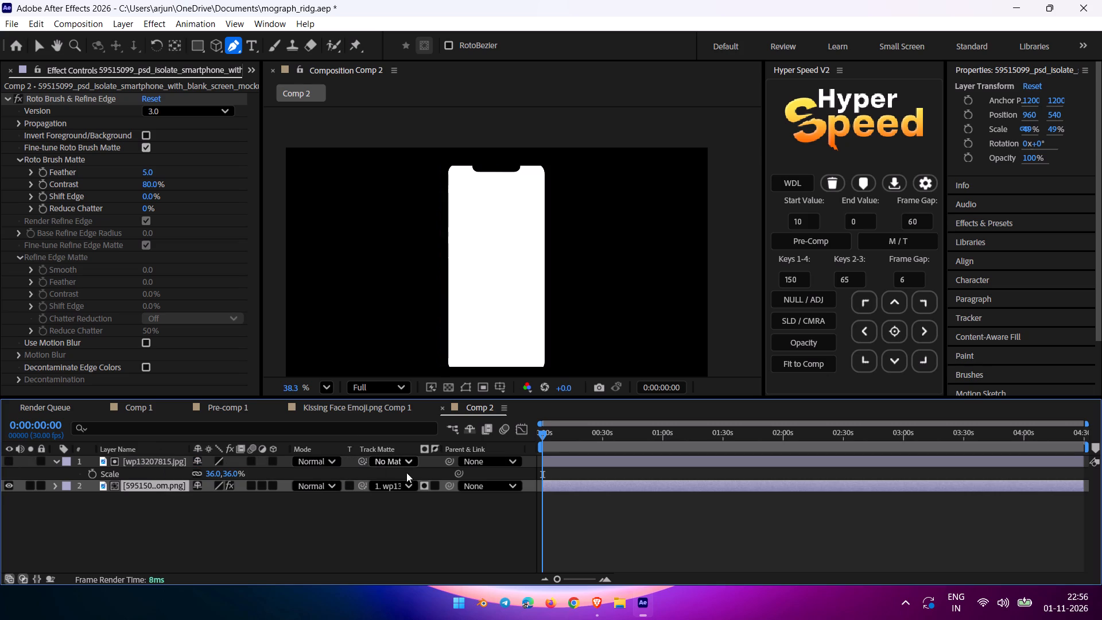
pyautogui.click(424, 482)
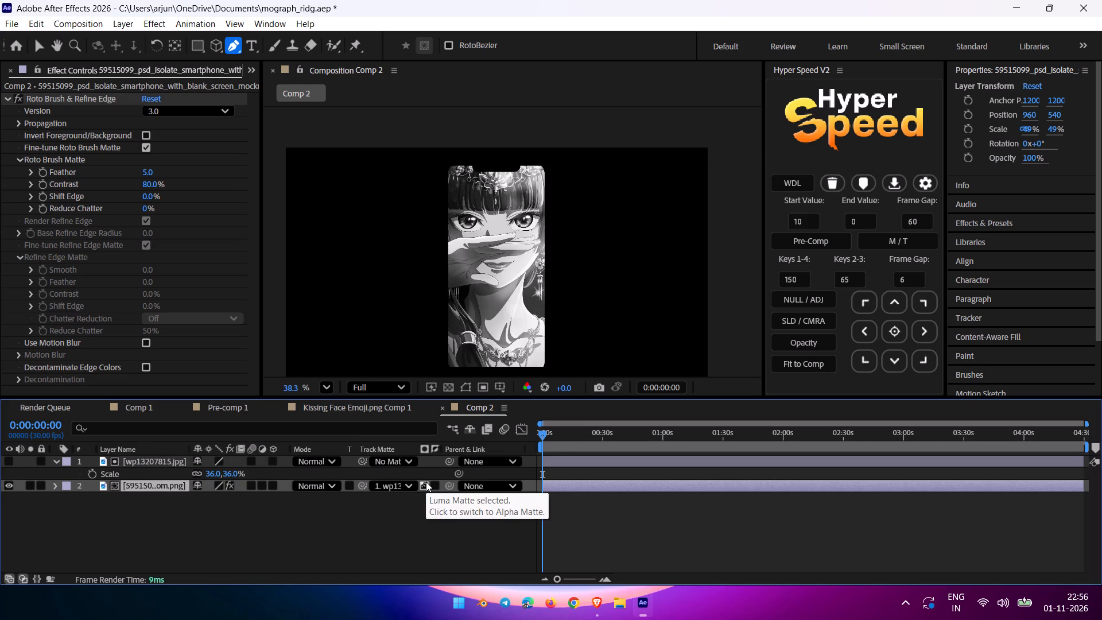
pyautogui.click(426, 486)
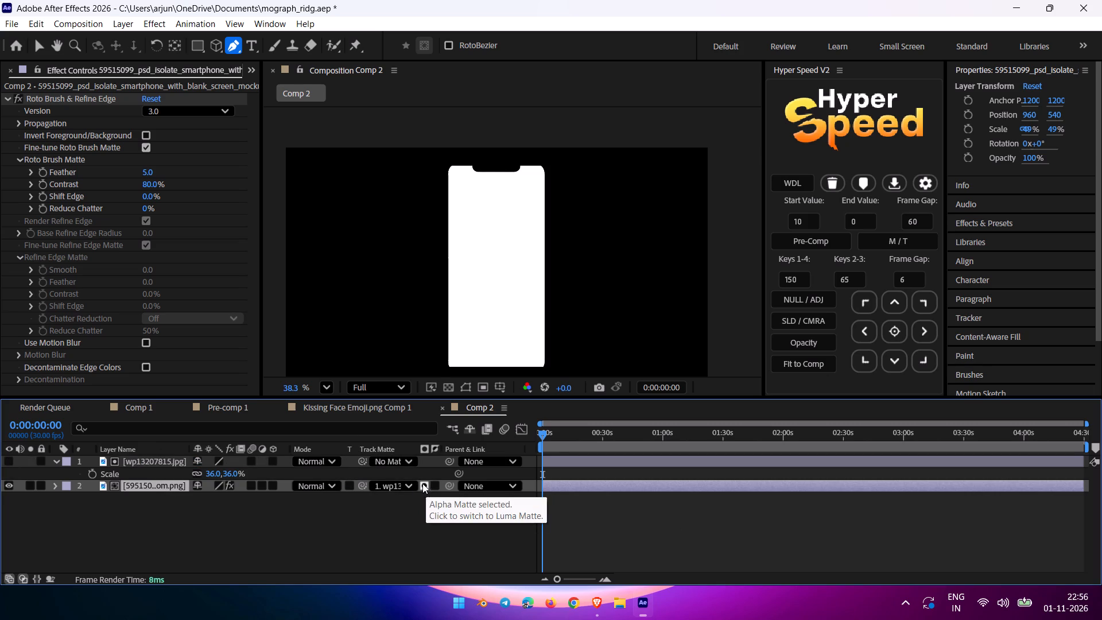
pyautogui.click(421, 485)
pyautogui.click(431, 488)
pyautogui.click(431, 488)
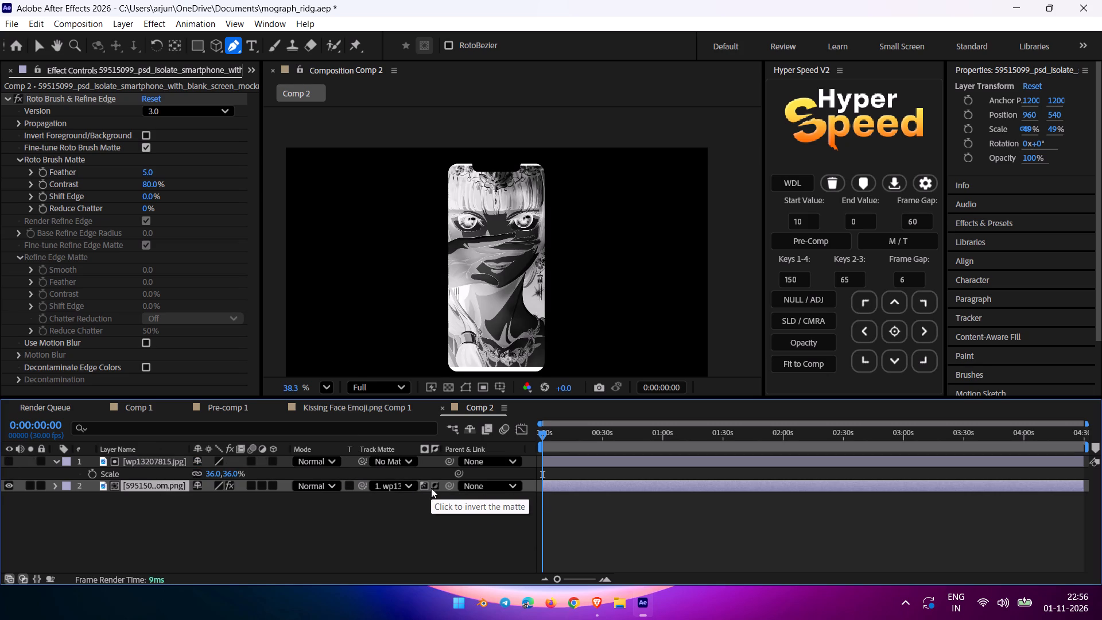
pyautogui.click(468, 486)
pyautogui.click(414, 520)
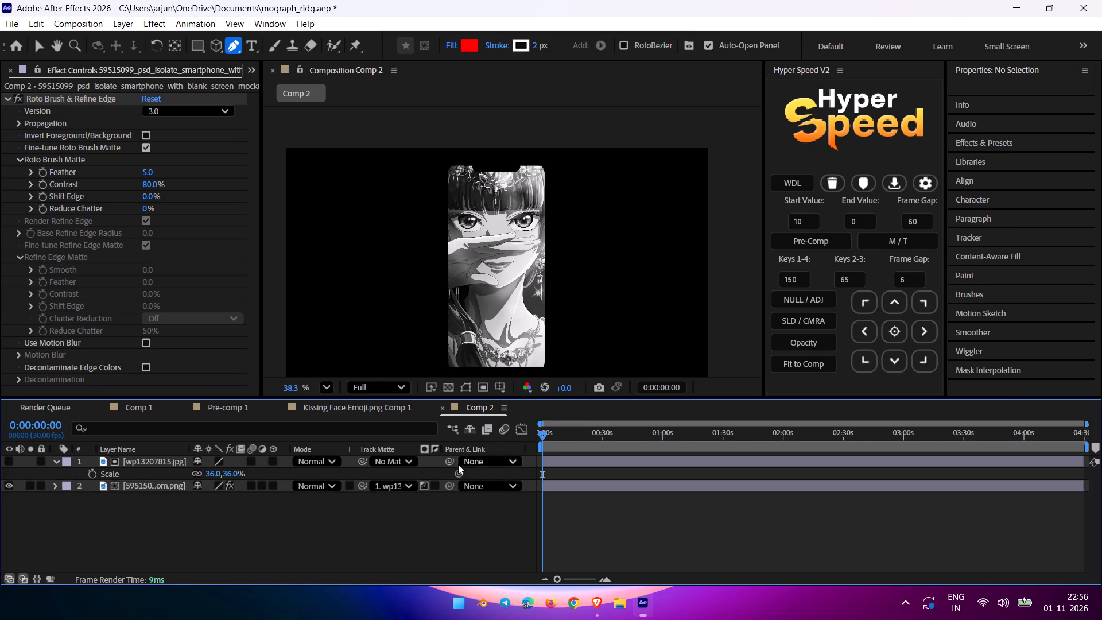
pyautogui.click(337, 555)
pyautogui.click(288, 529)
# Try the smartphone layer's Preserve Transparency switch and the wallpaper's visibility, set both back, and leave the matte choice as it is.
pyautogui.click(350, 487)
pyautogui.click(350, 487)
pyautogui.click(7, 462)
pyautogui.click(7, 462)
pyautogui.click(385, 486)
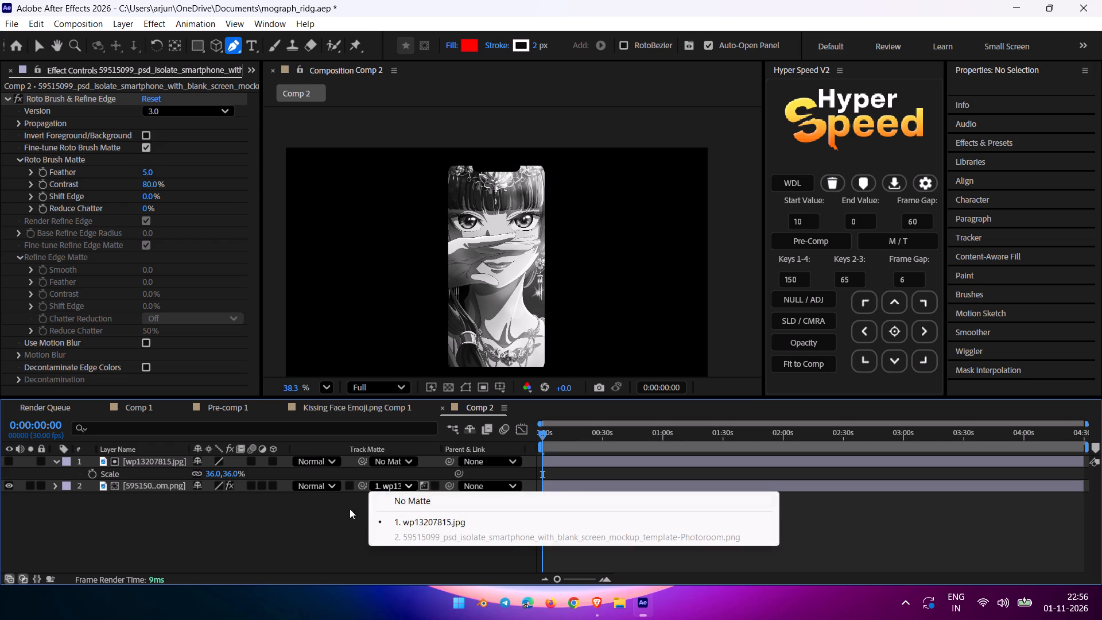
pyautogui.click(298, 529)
# Try the Hard Mix blending mode on the wp13207815.jpg wallpaper layer, and set it to Hue.
pyautogui.click(300, 466)
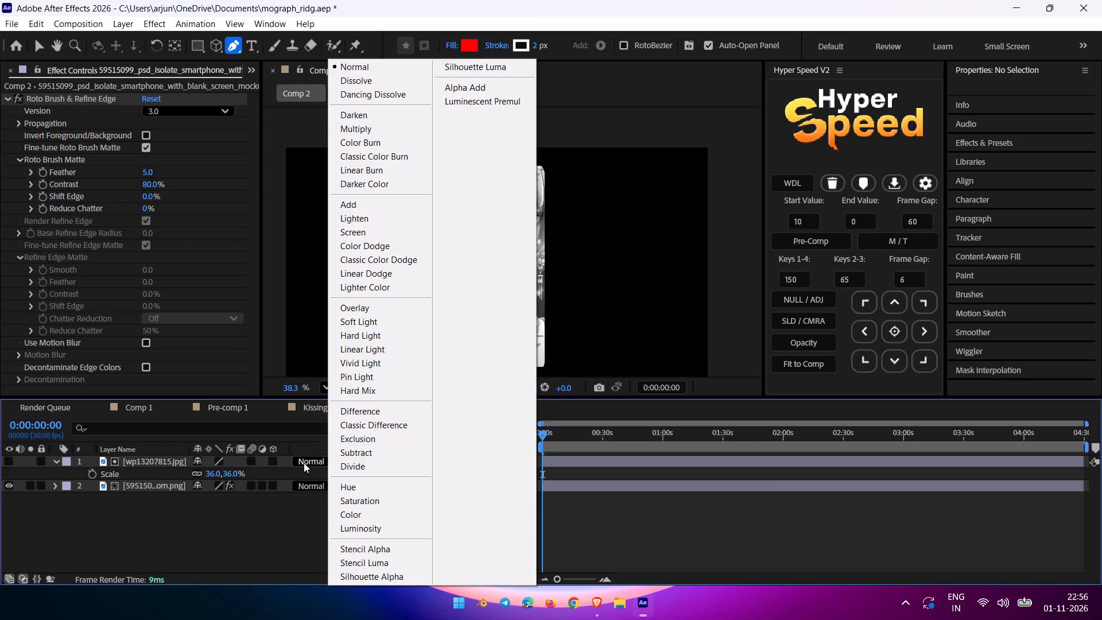
pyautogui.click(347, 389)
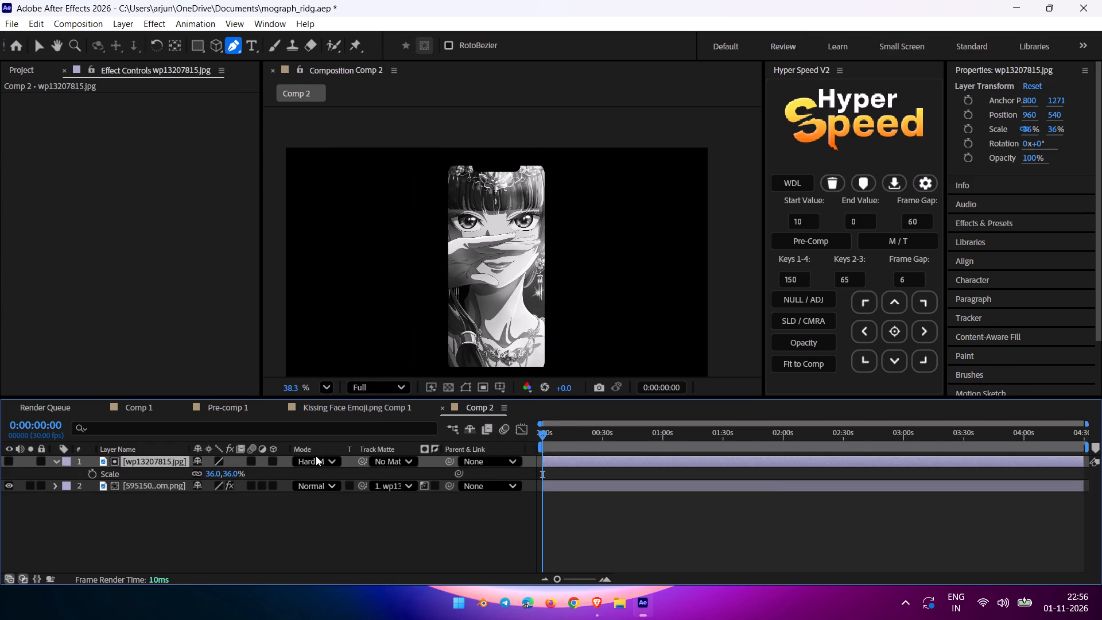
pyautogui.click(314, 458)
pyautogui.click(336, 483)
pyautogui.click(167, 521)
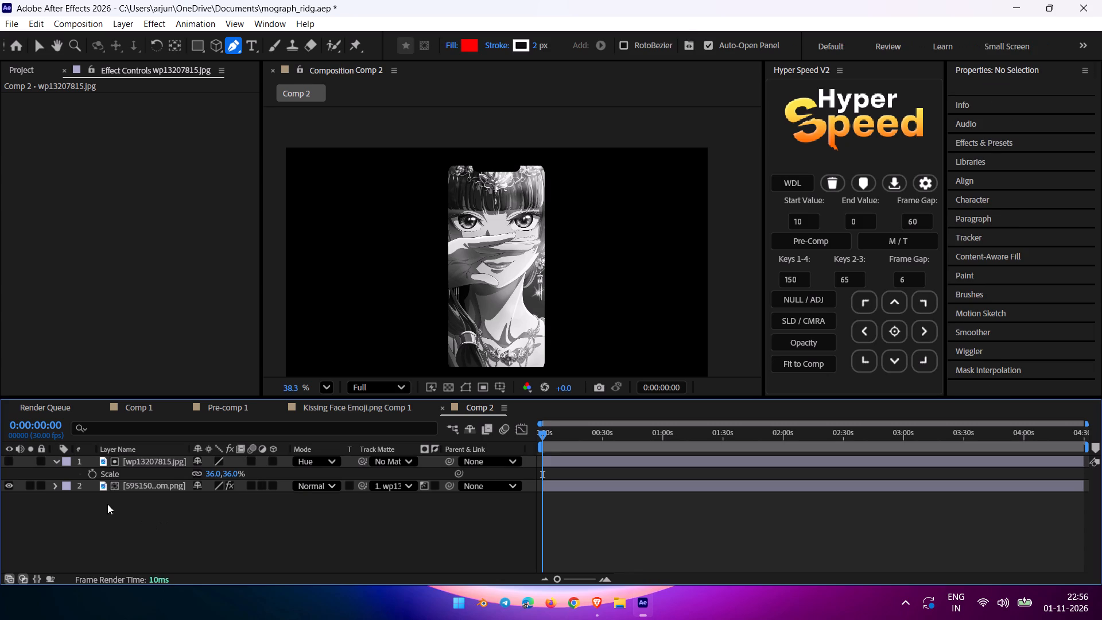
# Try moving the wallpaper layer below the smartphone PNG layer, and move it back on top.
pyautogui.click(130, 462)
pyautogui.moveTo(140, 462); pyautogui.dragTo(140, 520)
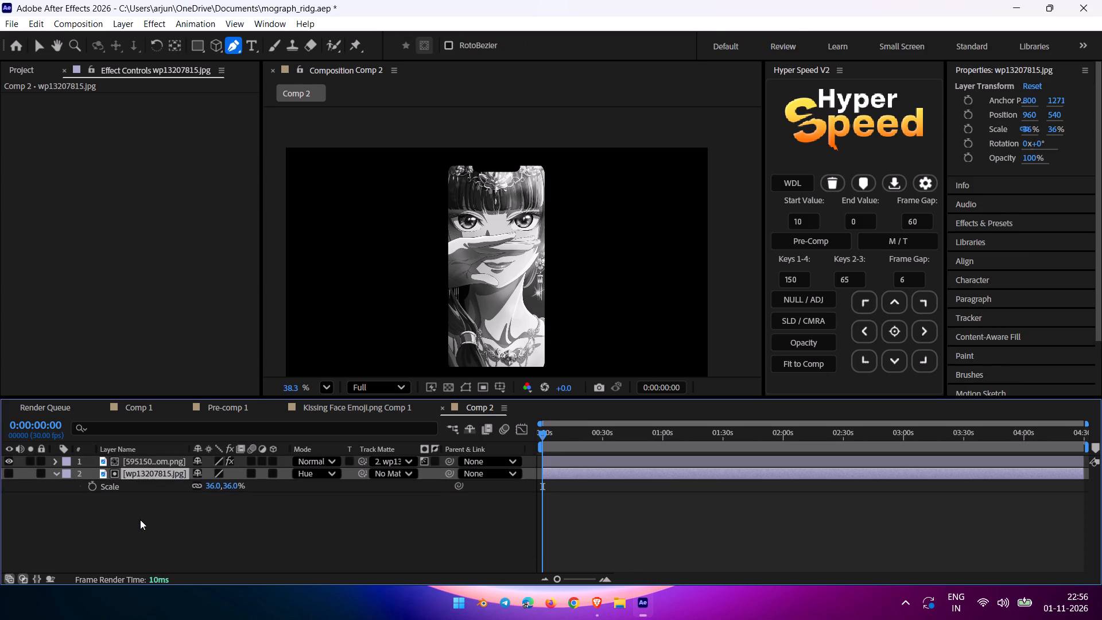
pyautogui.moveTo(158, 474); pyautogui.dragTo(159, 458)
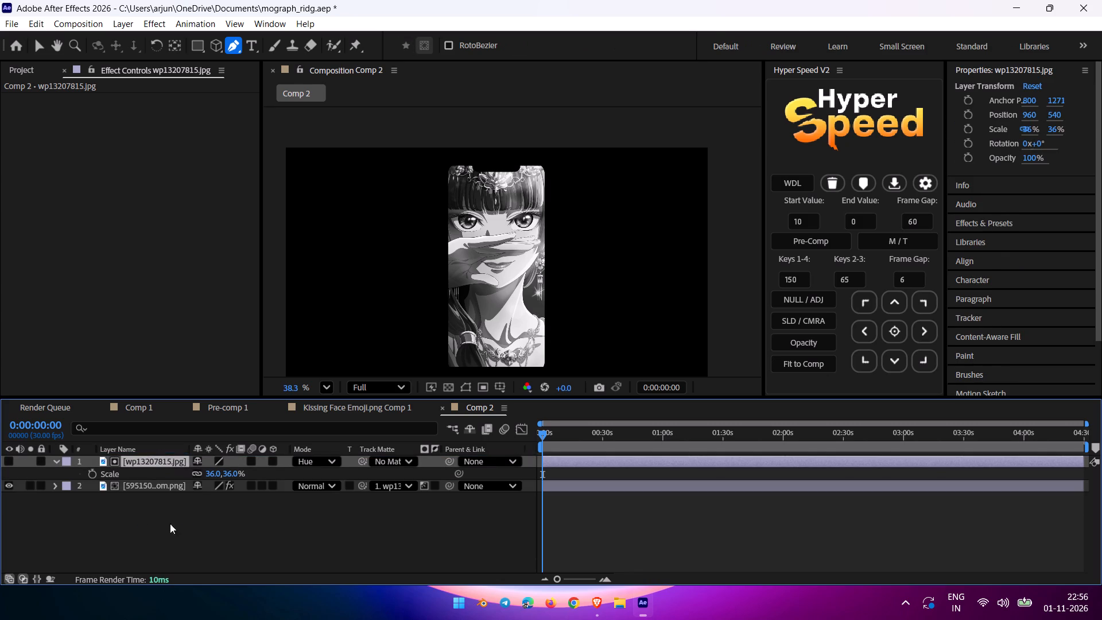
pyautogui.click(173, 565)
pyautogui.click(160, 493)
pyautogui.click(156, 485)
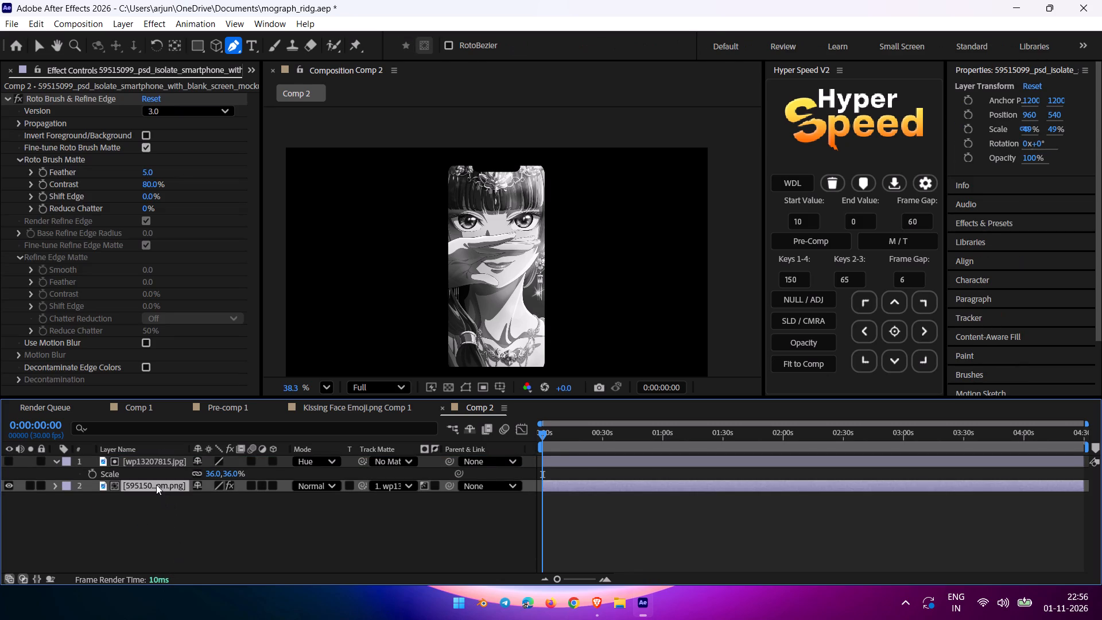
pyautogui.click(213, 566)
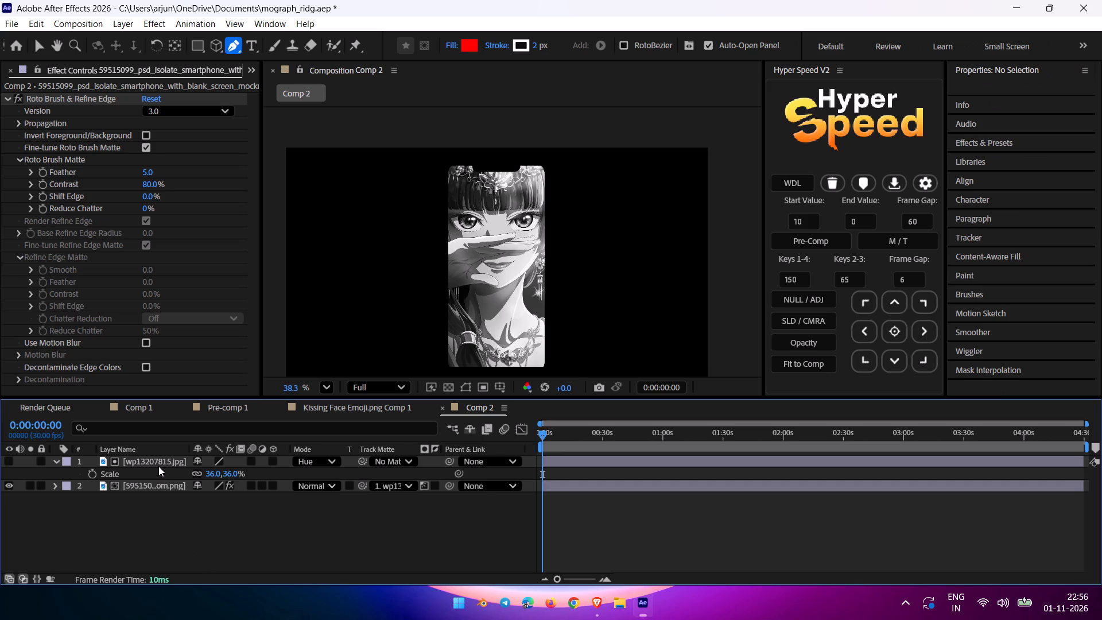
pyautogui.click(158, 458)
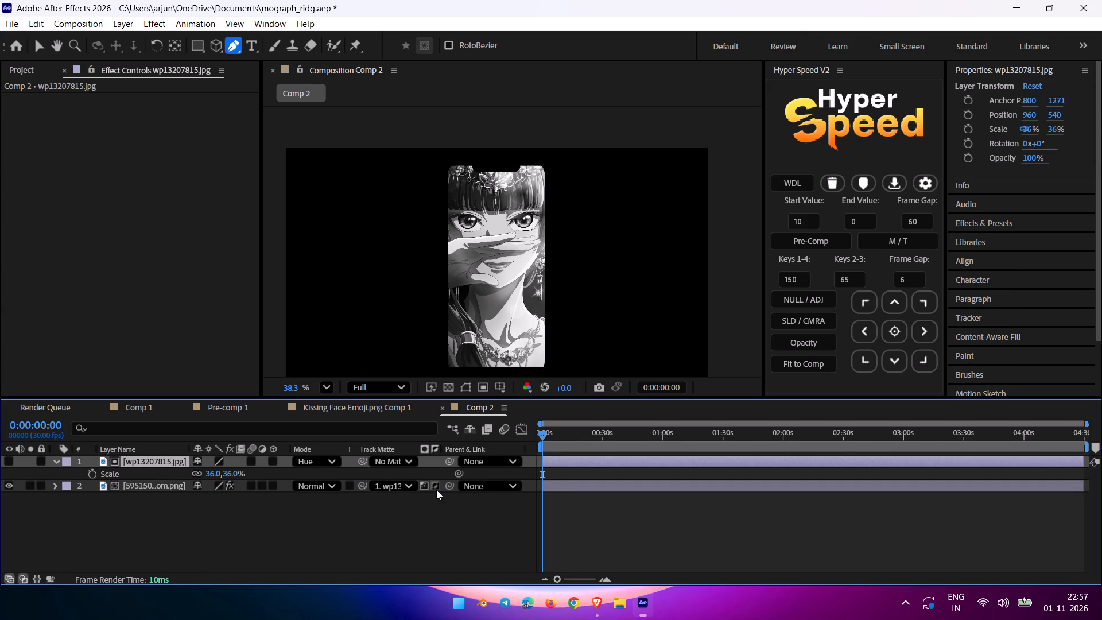
# Toggle the visibility of the smartphone PNG and wallpaper layers to check what each one contributes, and restore both.
pyautogui.click(7, 486)
pyautogui.click(7, 486)
pyautogui.click(7, 462)
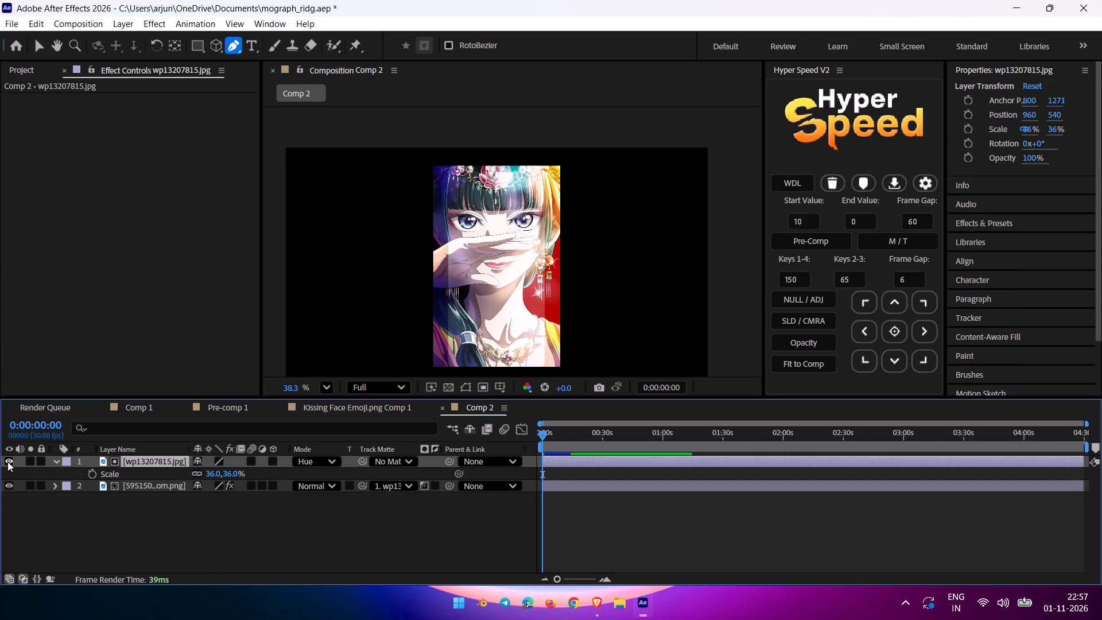
pyautogui.click(3, 490)
pyautogui.click(10, 485)
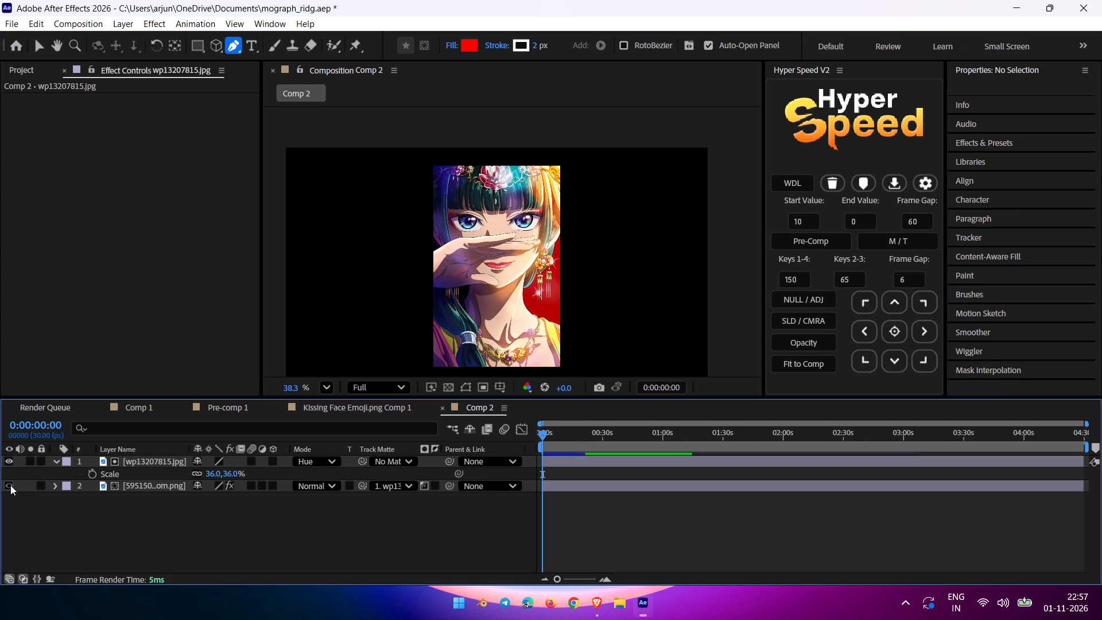
pyautogui.click(10, 485)
pyautogui.click(9, 459)
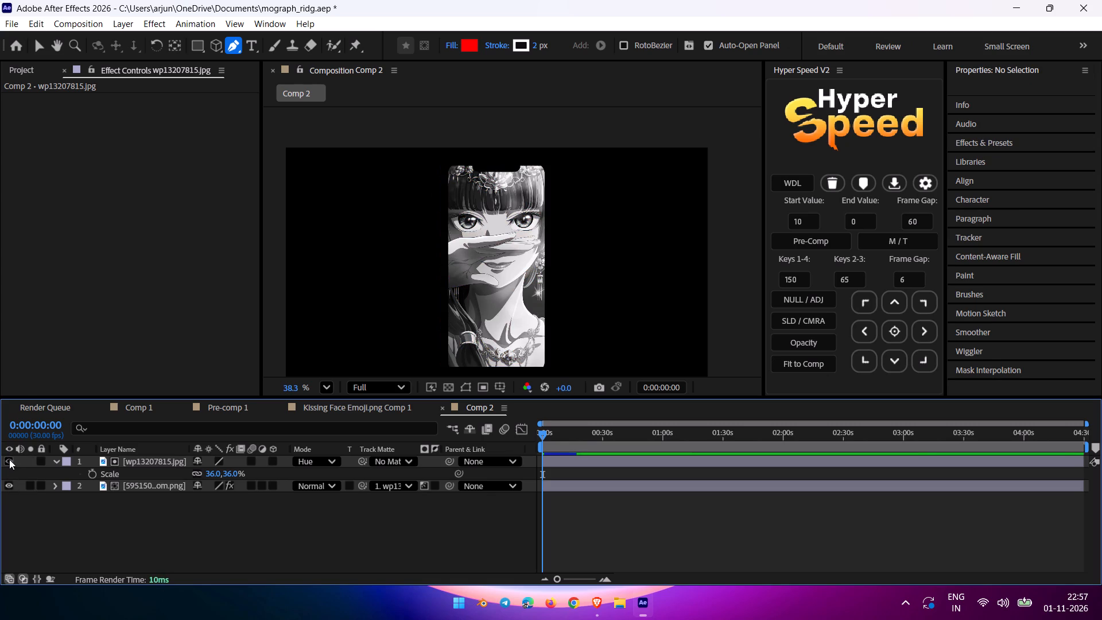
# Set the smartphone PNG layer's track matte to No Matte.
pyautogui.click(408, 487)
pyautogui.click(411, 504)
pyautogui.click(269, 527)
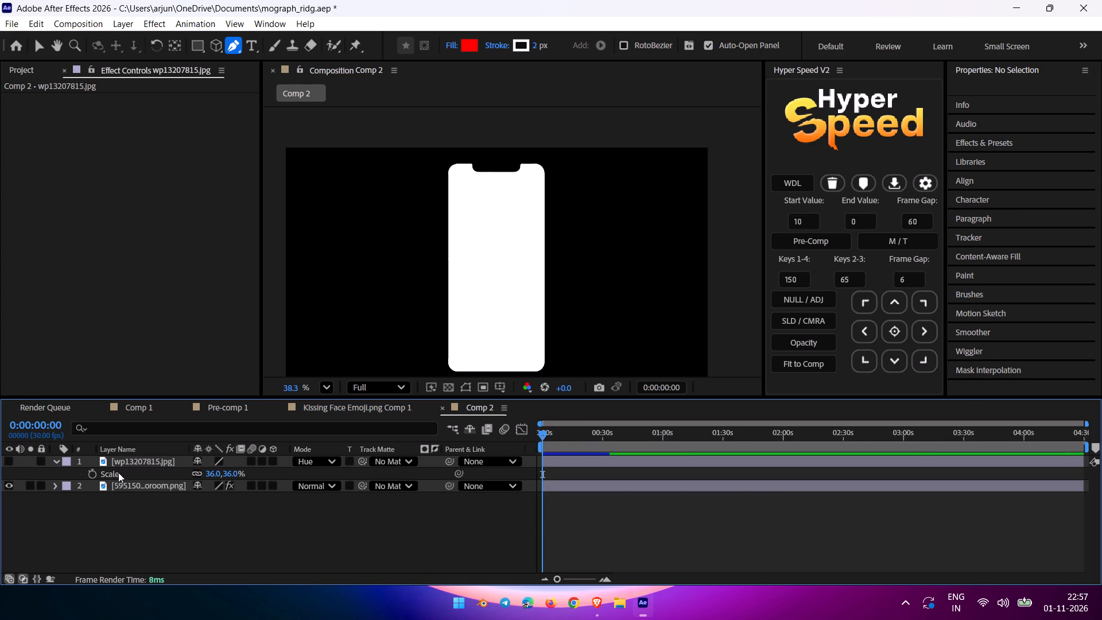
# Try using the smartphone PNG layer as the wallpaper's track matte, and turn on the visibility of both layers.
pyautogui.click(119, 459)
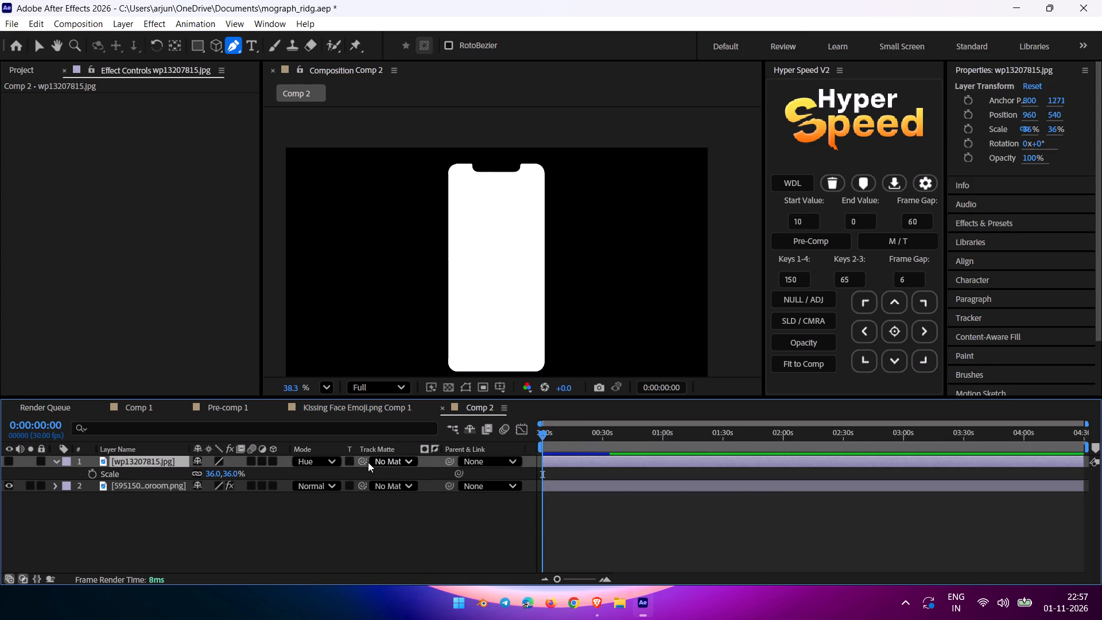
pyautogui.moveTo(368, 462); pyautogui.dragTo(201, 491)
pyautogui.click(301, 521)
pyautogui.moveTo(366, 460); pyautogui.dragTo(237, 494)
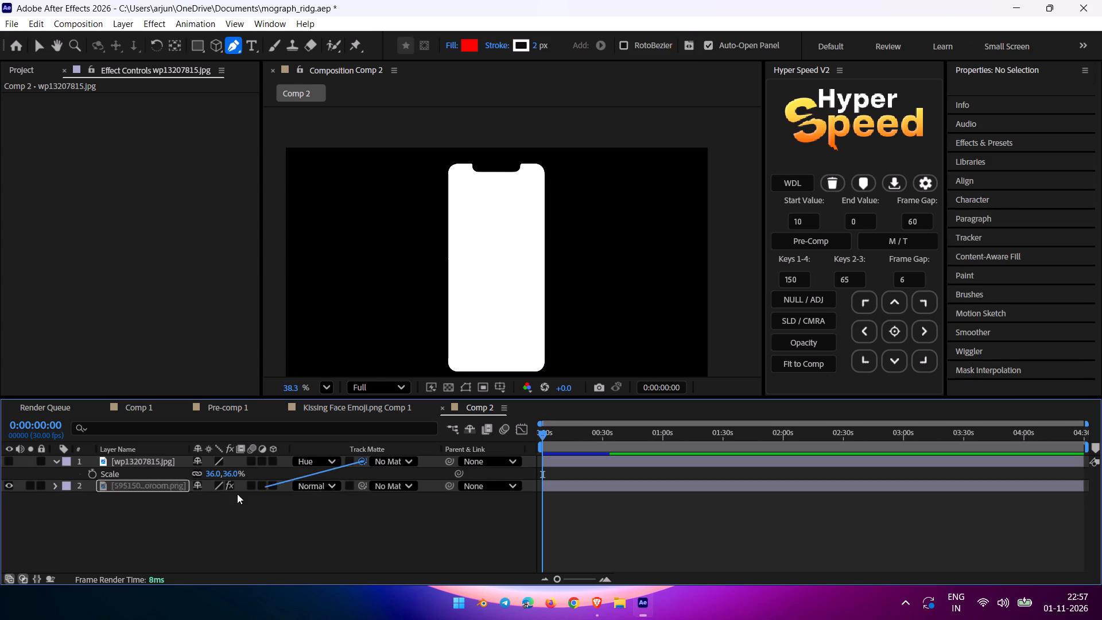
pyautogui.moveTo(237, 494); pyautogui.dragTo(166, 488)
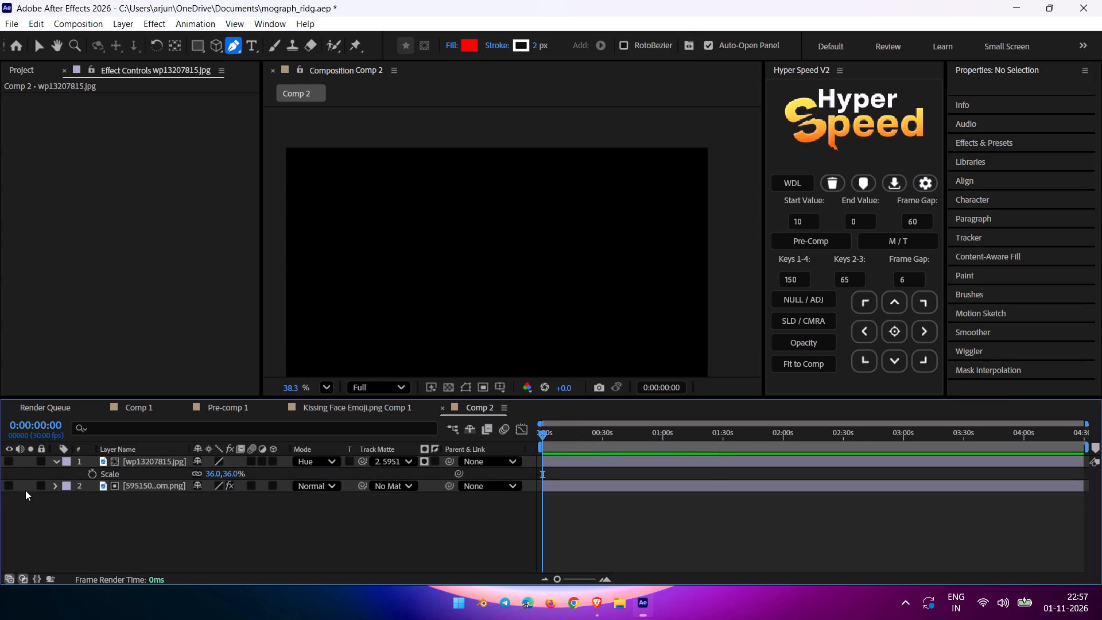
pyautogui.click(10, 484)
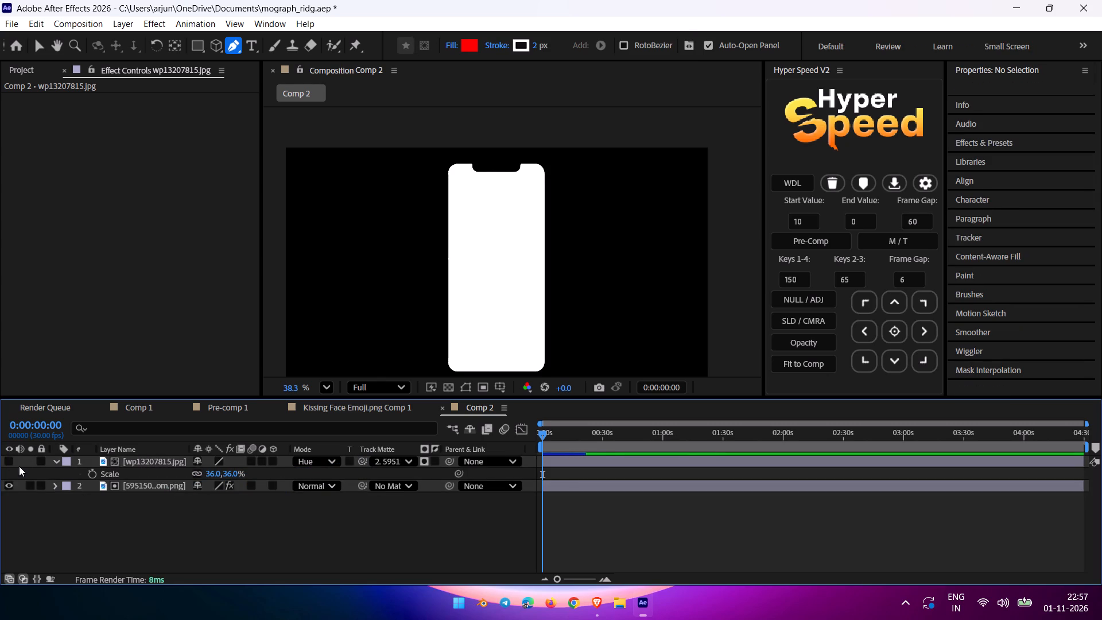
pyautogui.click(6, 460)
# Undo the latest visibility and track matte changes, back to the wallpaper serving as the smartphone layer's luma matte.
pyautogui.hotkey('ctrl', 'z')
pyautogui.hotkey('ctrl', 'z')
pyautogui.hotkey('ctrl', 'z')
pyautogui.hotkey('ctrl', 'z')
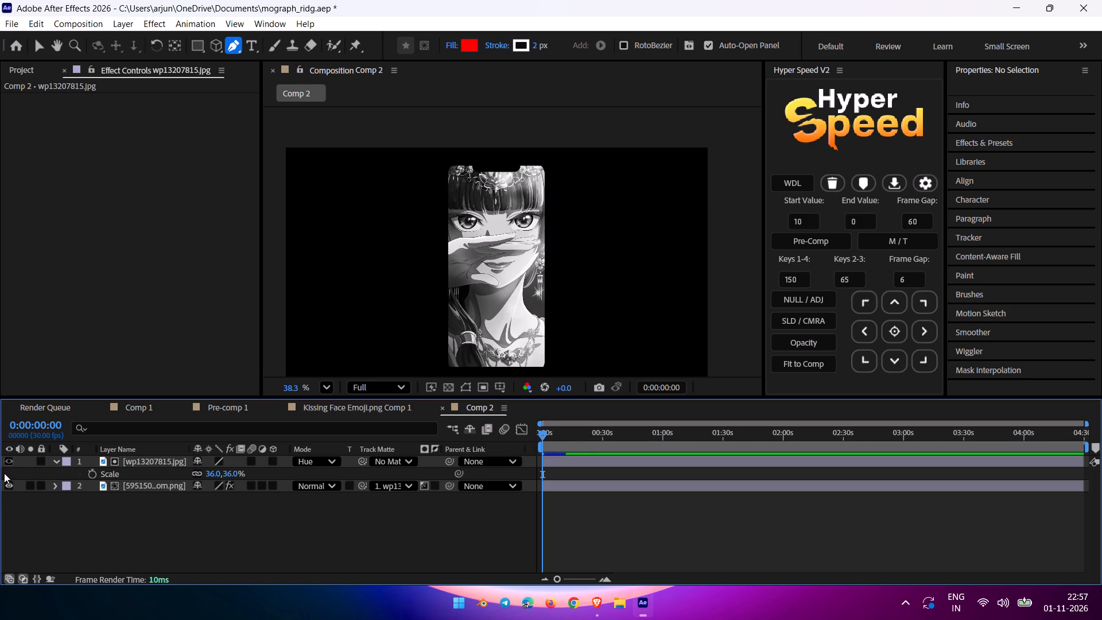
# Remove the wallpaper track matte from the smartphone PNG layer by setting it to No Matte.
pyautogui.click(389, 486)
pyautogui.click(395, 497)
pyautogui.click(192, 526)
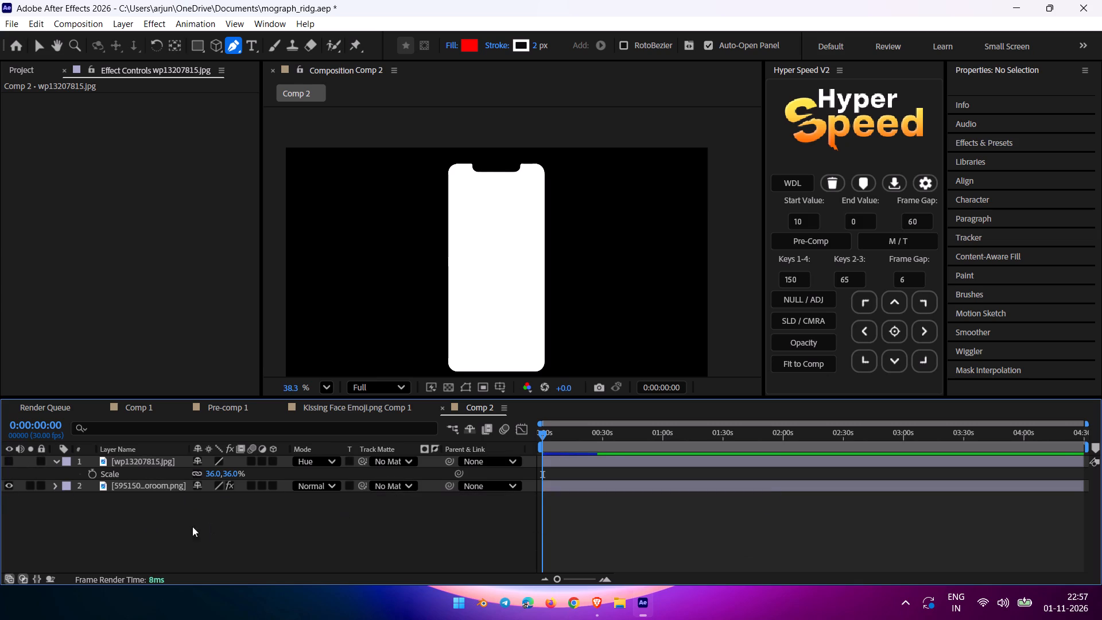
# Turn the wp13207815.jpg wallpaper layer's visibility on and assign the smartphone PNG layer as its alpha track matte.
pyautogui.click(10, 462)
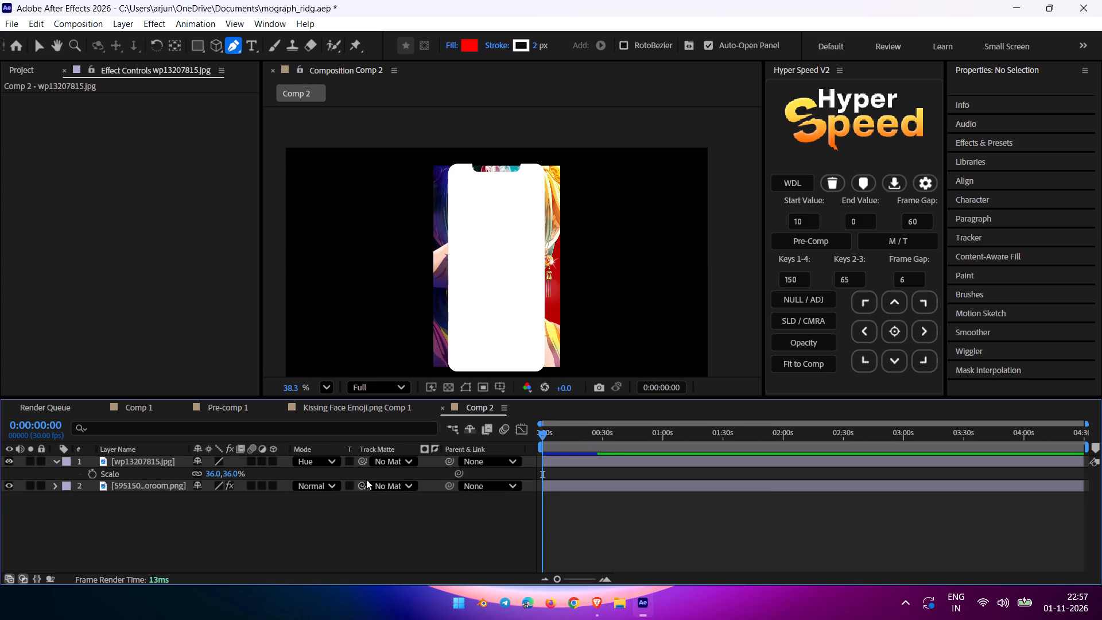
pyautogui.moveTo(360, 461); pyautogui.dragTo(156, 488)
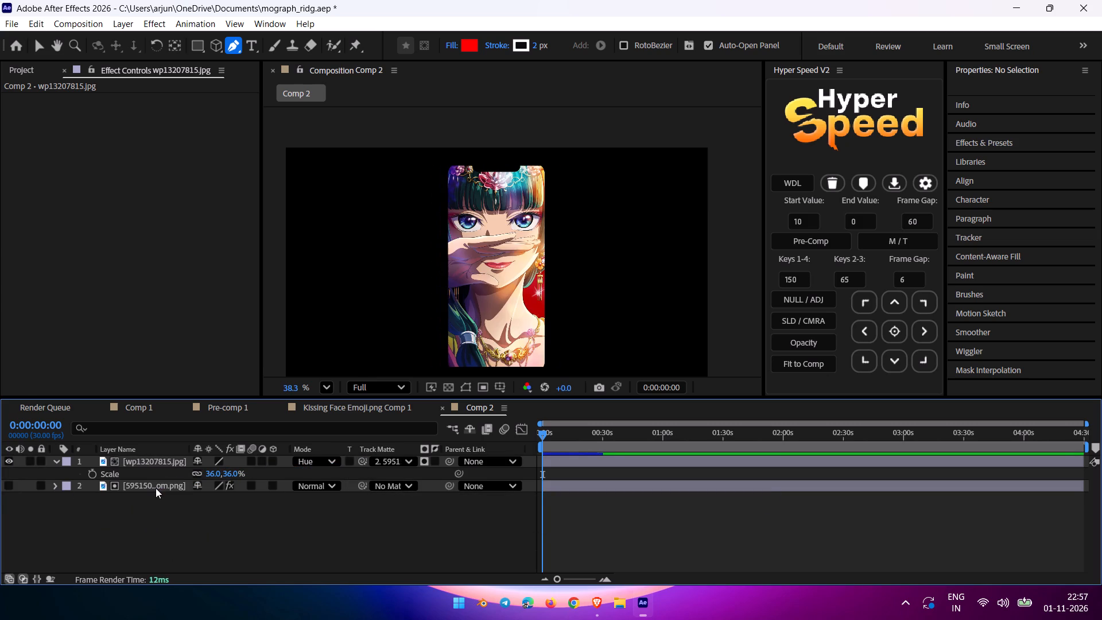
pyautogui.click(193, 532)
pyautogui.click(102, 534)
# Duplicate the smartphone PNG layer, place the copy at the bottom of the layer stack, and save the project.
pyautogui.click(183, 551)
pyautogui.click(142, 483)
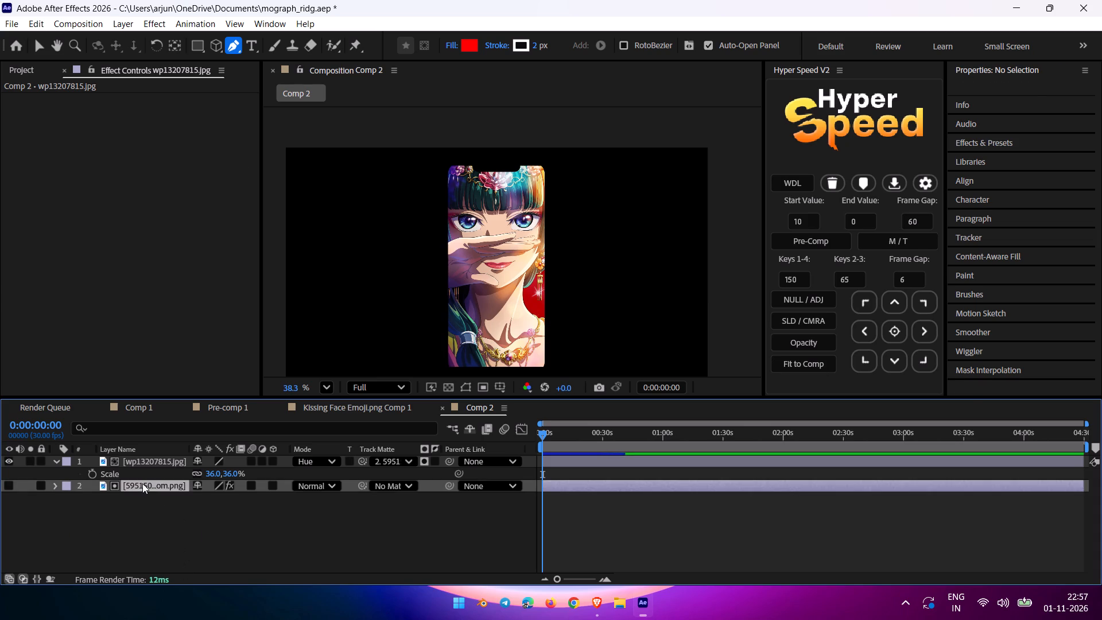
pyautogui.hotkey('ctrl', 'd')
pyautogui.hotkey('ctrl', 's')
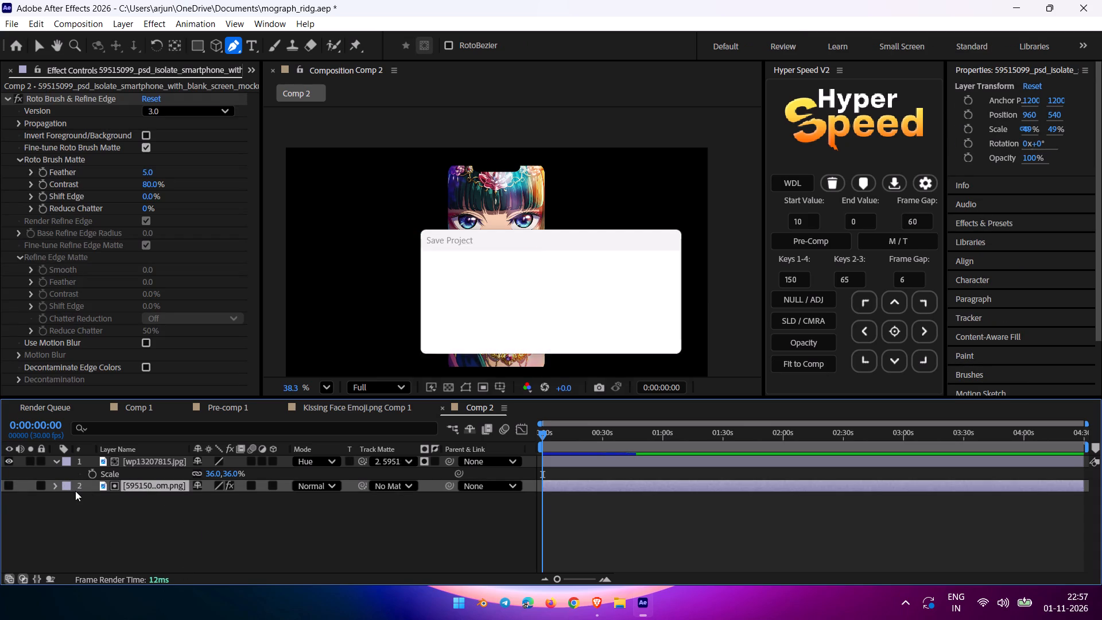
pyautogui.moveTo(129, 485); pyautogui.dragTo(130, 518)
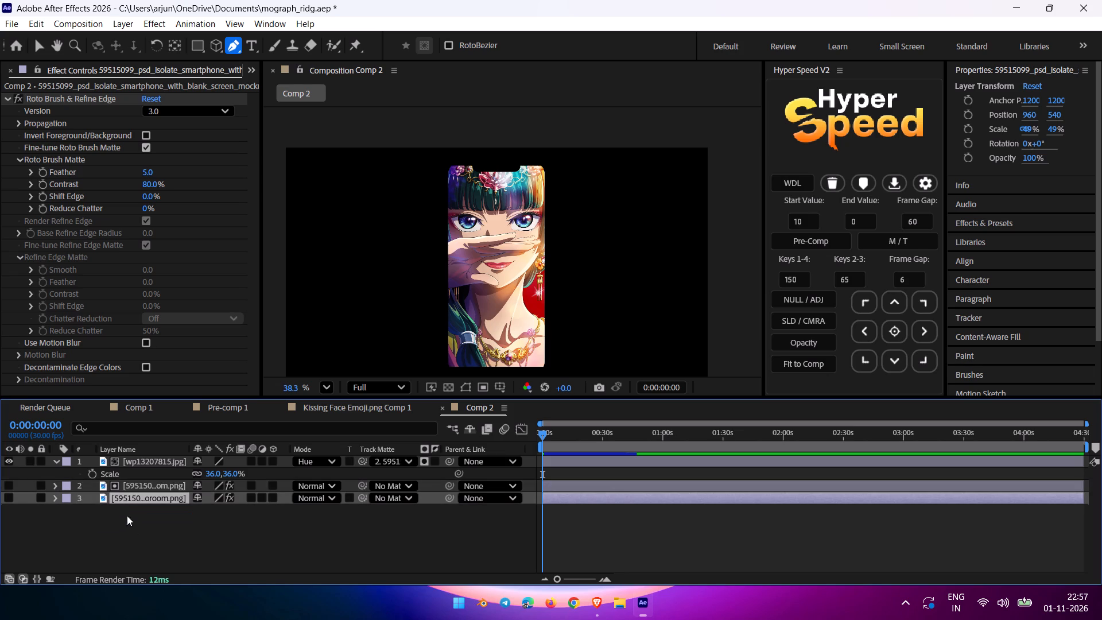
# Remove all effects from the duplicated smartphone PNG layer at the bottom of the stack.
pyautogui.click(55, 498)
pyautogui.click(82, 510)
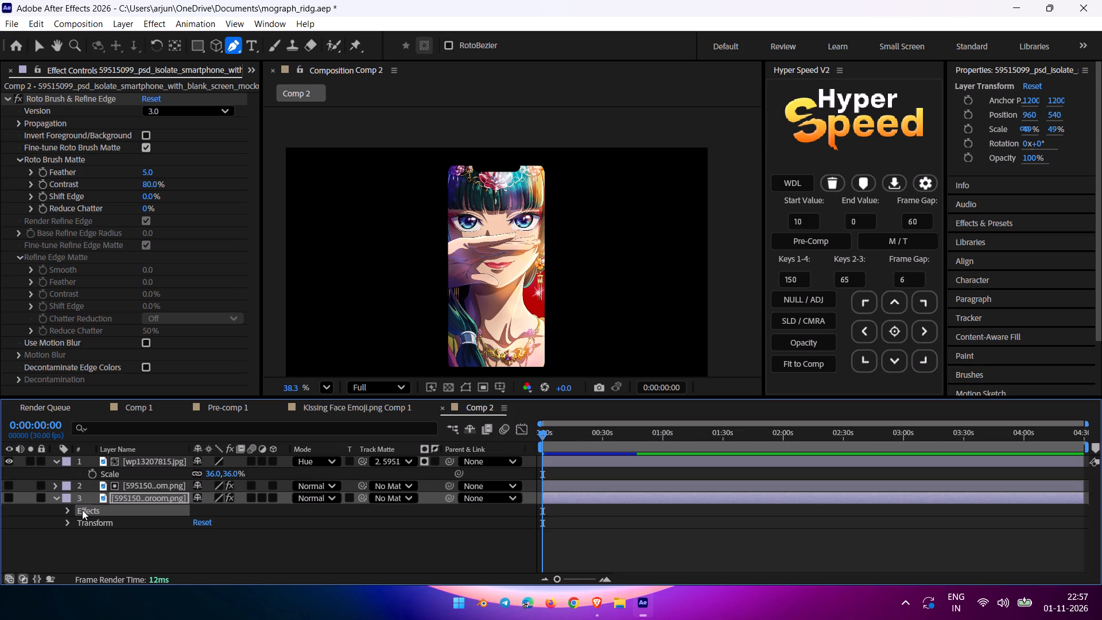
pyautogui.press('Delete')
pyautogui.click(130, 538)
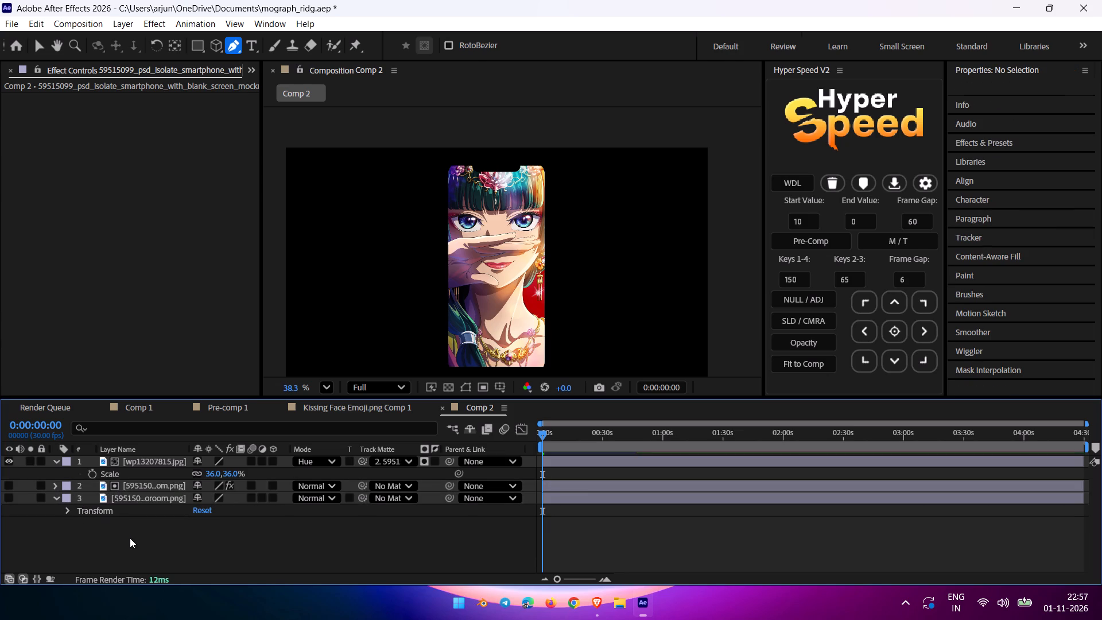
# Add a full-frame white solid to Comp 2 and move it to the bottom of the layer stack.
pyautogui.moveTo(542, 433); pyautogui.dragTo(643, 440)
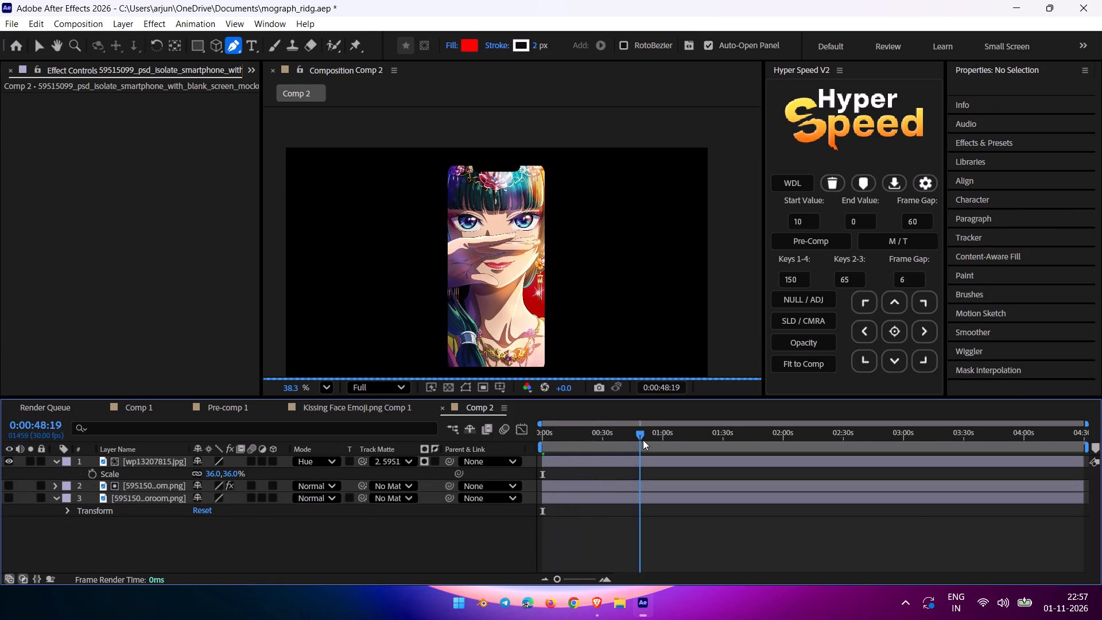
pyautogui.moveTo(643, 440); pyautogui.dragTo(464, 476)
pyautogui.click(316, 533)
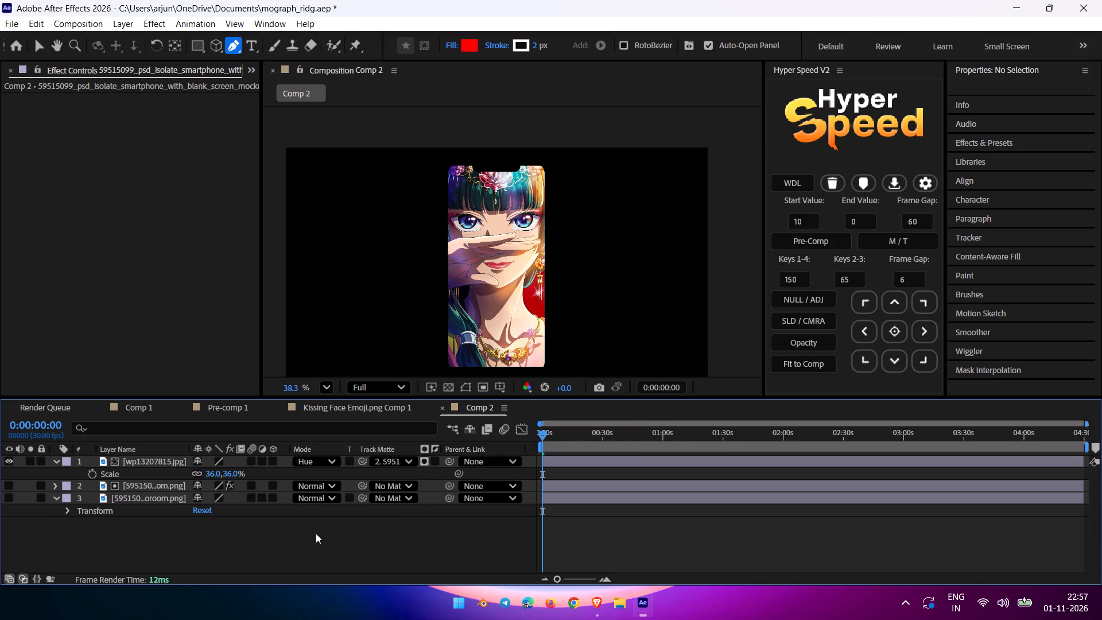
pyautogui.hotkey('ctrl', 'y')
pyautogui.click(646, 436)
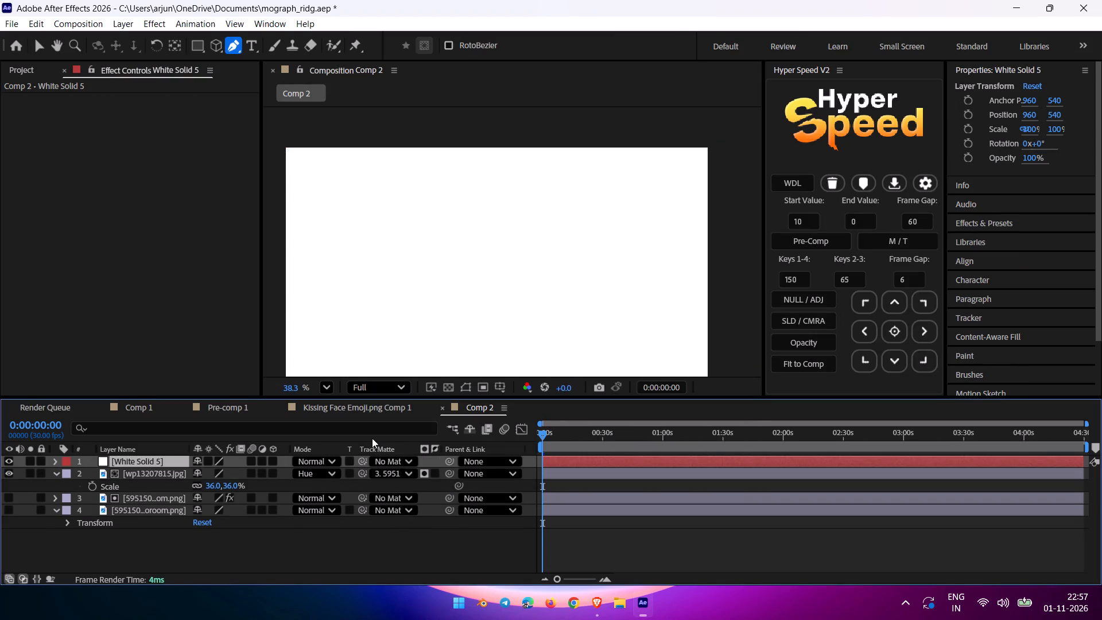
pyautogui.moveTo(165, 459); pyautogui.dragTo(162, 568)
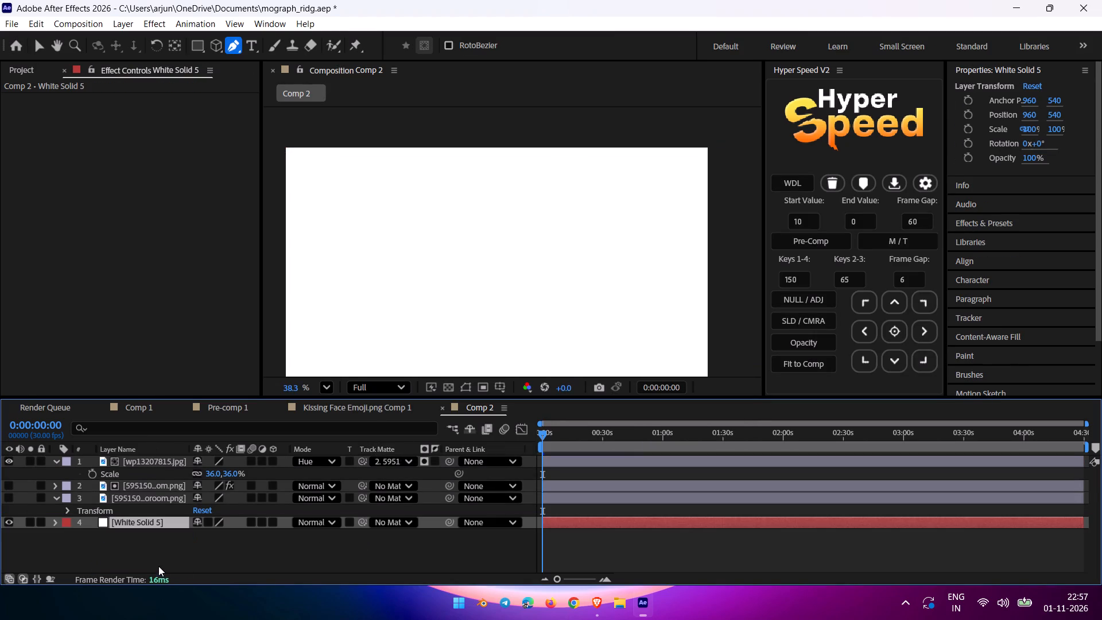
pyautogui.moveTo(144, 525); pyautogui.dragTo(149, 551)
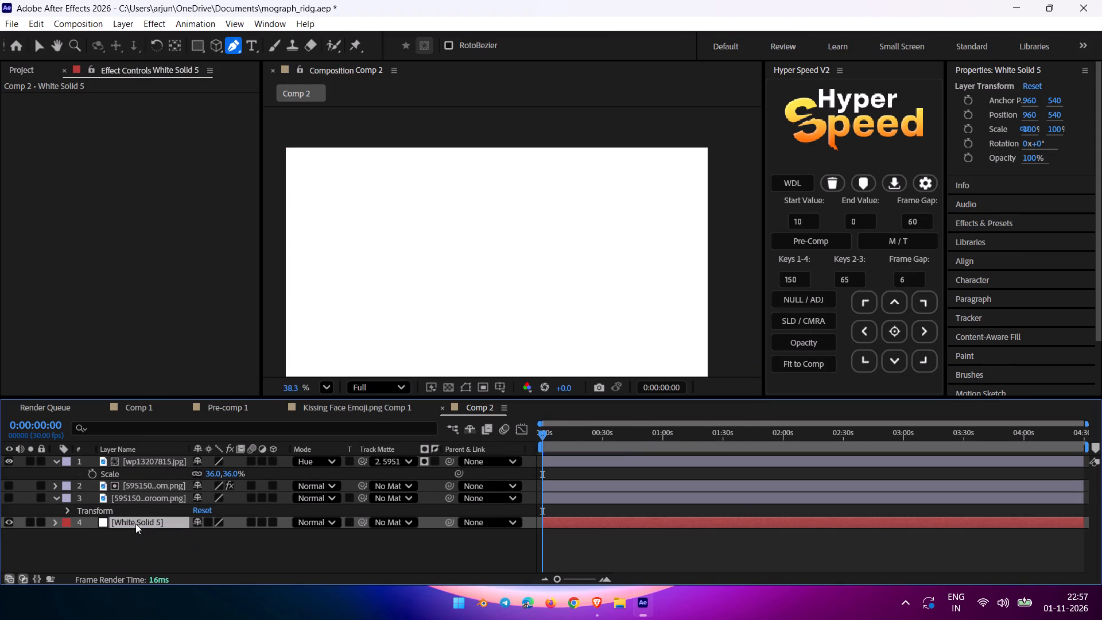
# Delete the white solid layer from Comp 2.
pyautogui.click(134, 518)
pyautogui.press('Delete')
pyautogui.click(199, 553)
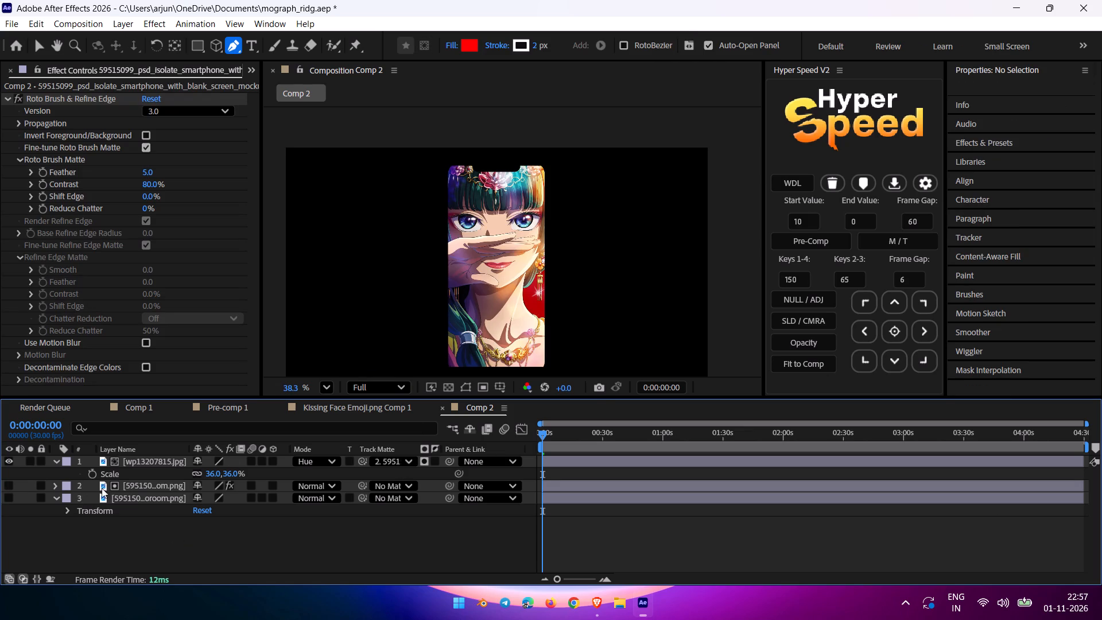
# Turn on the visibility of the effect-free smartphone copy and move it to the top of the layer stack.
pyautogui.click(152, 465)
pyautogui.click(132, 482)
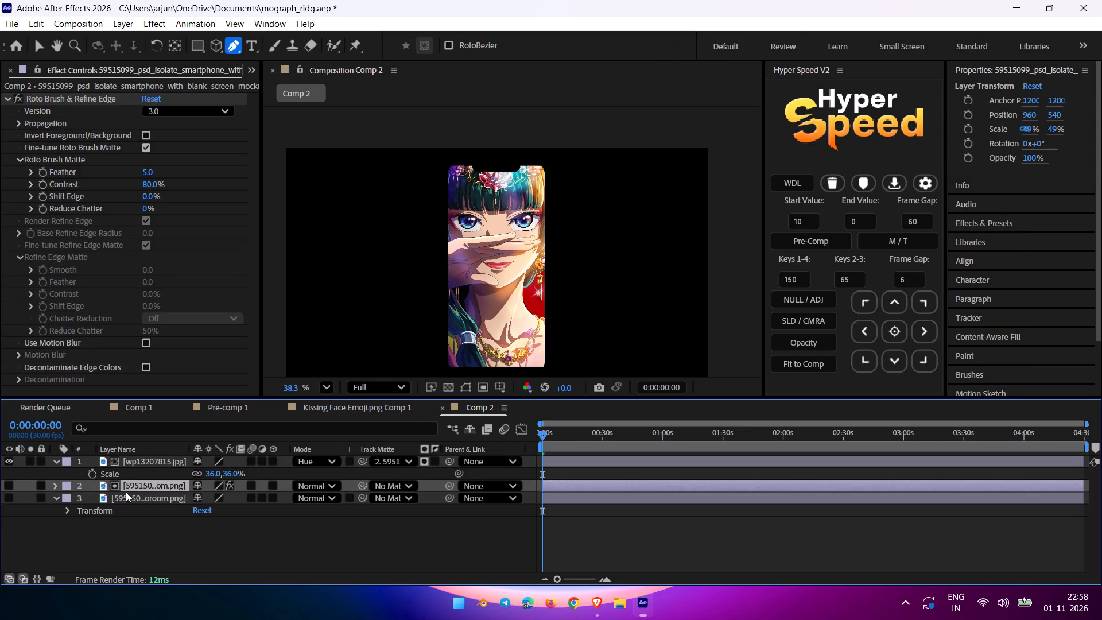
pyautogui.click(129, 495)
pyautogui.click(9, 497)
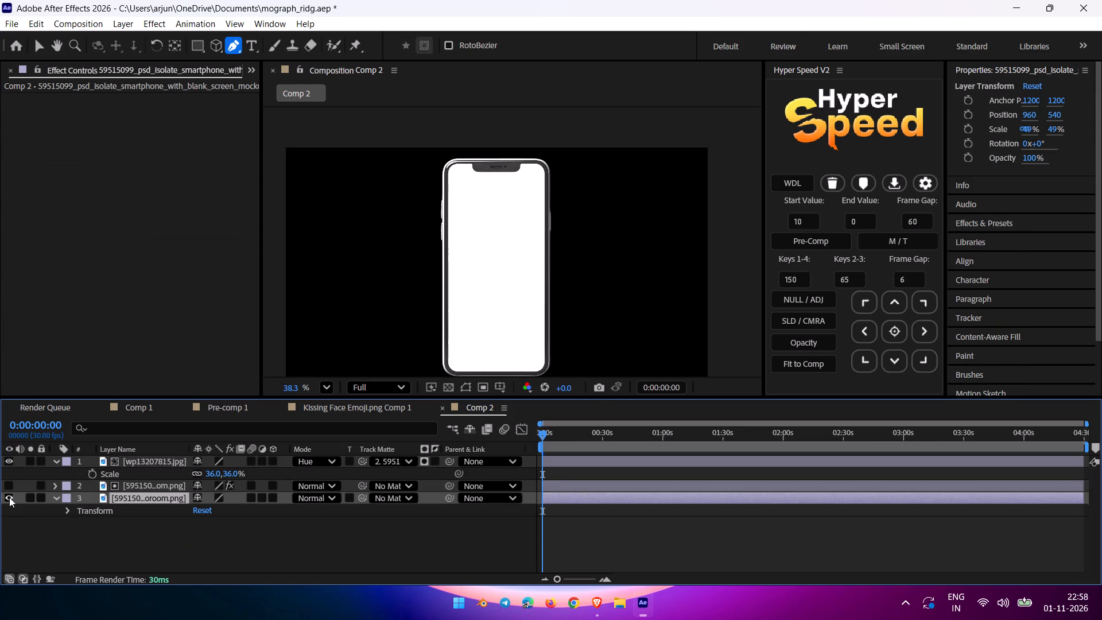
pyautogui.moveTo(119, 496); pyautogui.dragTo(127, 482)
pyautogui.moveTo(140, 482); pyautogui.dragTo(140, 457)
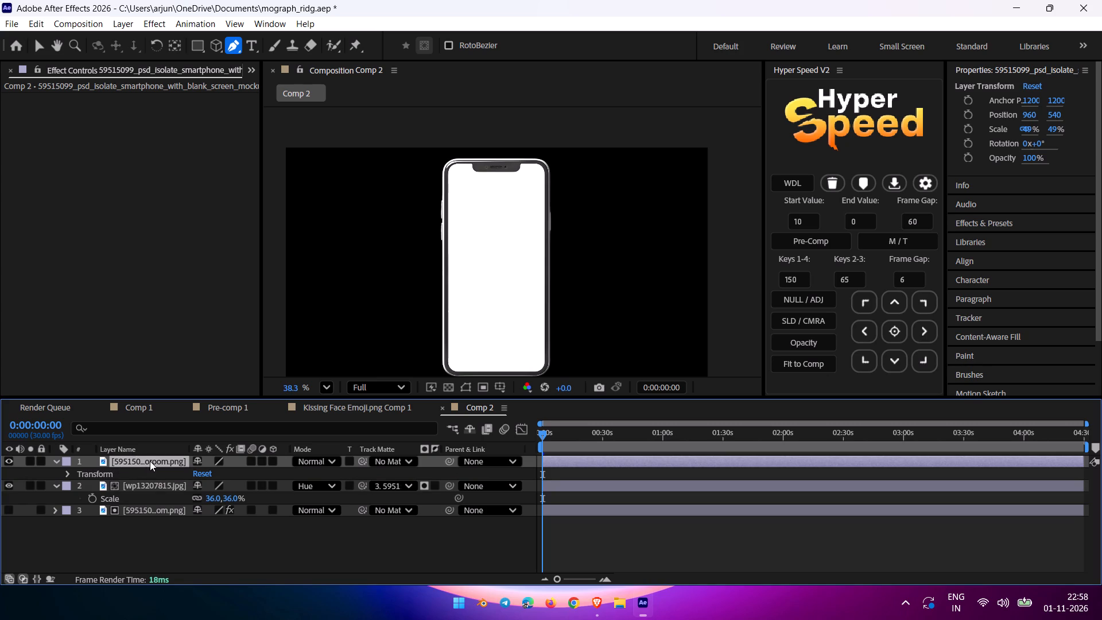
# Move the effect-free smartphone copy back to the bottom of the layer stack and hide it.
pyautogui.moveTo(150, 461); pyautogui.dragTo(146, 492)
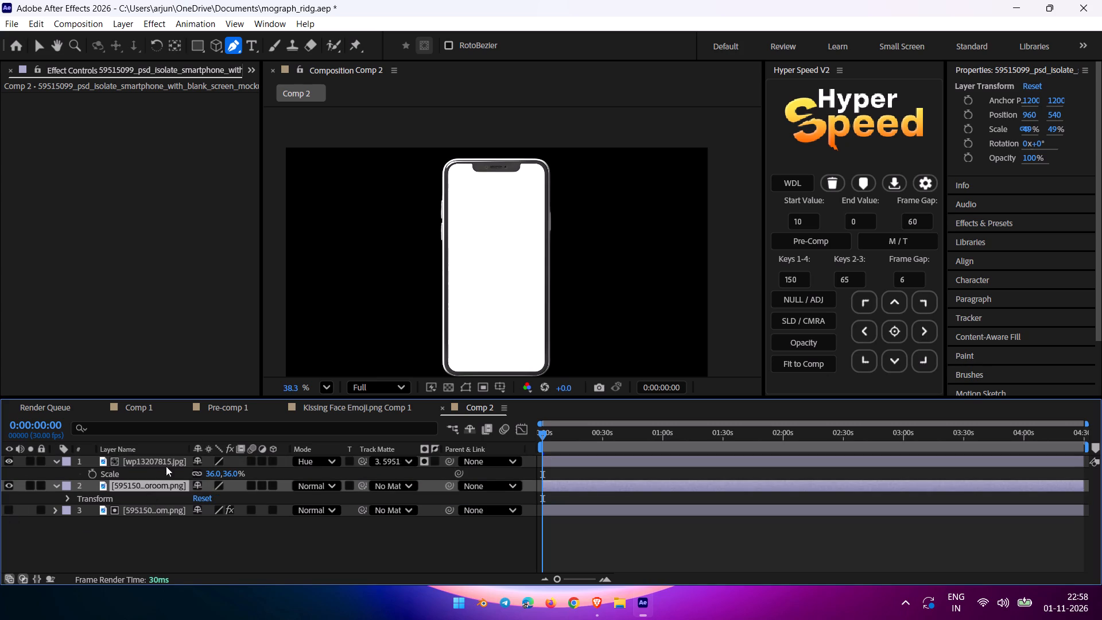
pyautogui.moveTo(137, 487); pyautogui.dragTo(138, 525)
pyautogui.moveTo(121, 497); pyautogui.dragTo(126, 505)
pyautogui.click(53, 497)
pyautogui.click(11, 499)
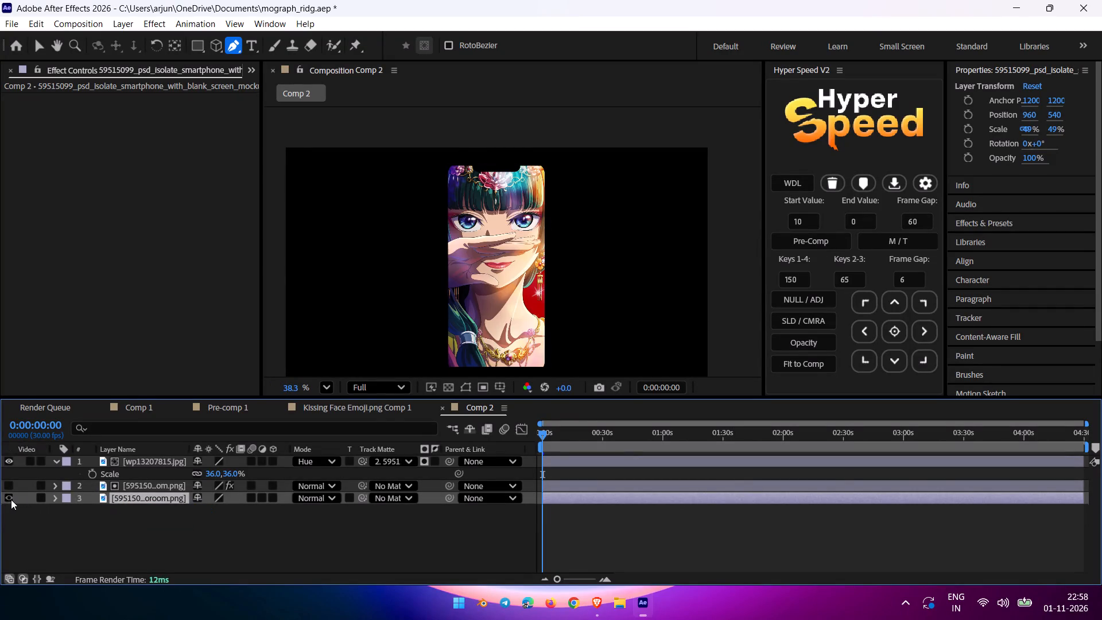
# Compare the composition with the smartphone copy and the wallpaper layer switched on and off.
pyautogui.click(11, 499)
pyautogui.click(11, 499)
pyautogui.doubleClick(9, 460)
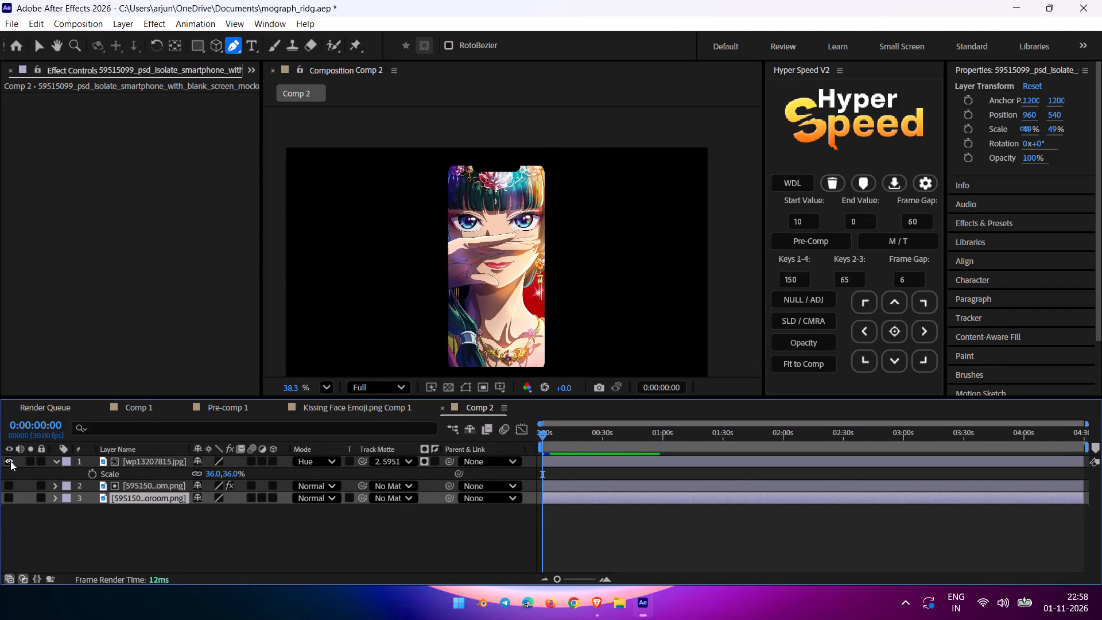
pyautogui.click(10, 494)
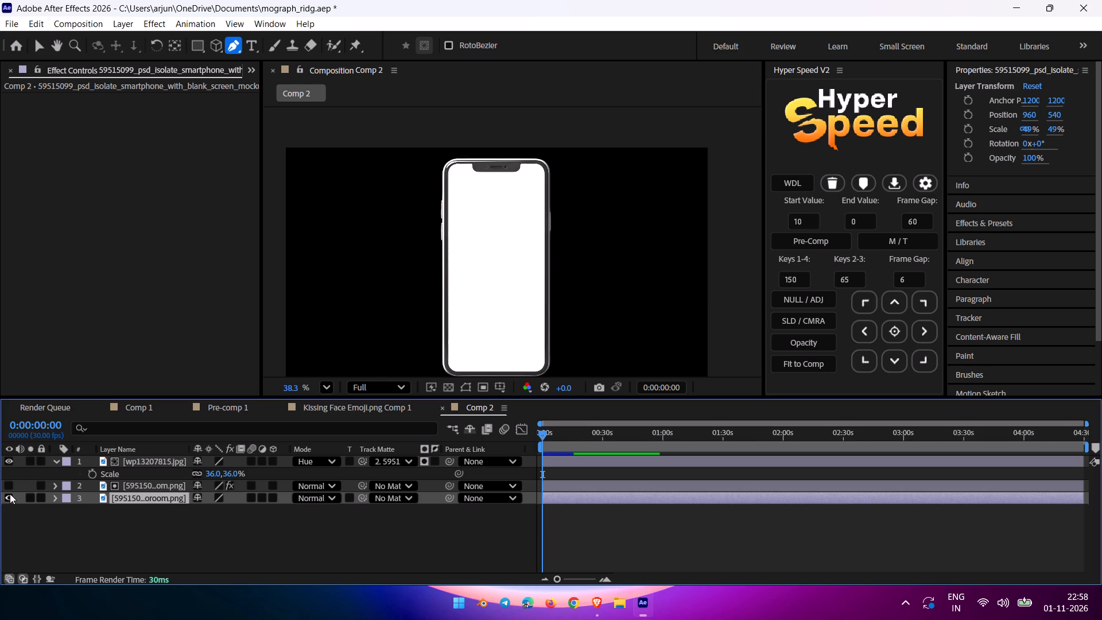
pyautogui.click(11, 495)
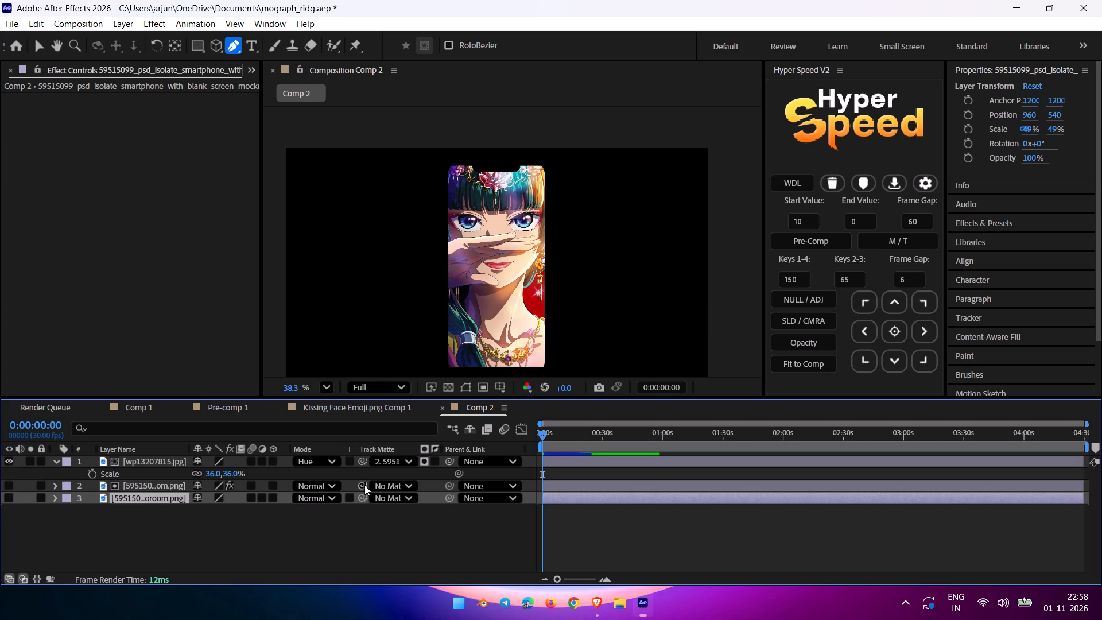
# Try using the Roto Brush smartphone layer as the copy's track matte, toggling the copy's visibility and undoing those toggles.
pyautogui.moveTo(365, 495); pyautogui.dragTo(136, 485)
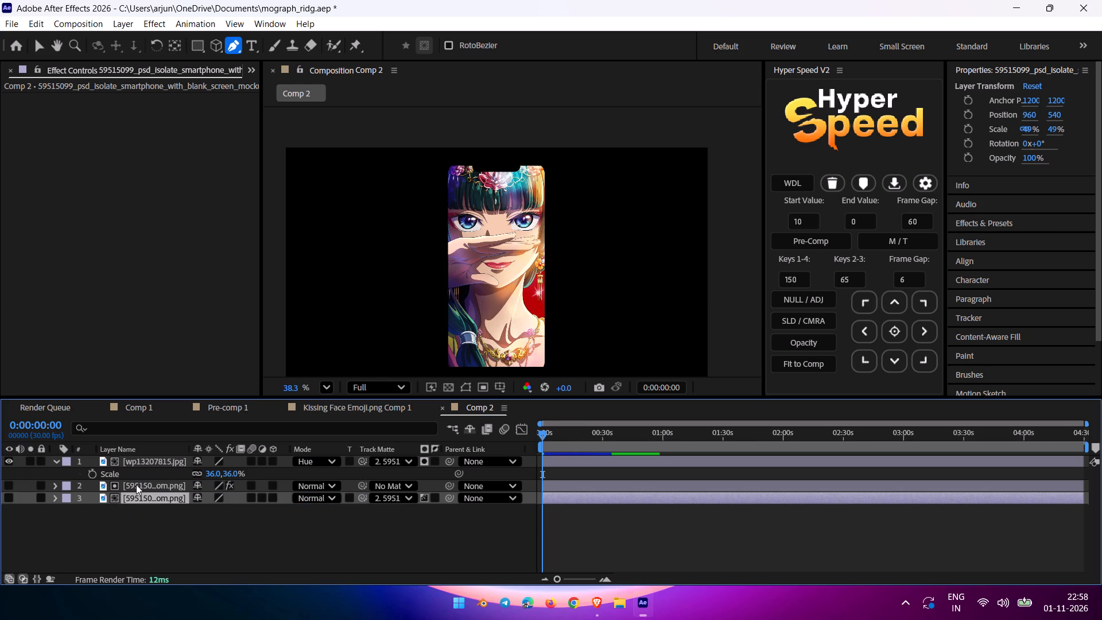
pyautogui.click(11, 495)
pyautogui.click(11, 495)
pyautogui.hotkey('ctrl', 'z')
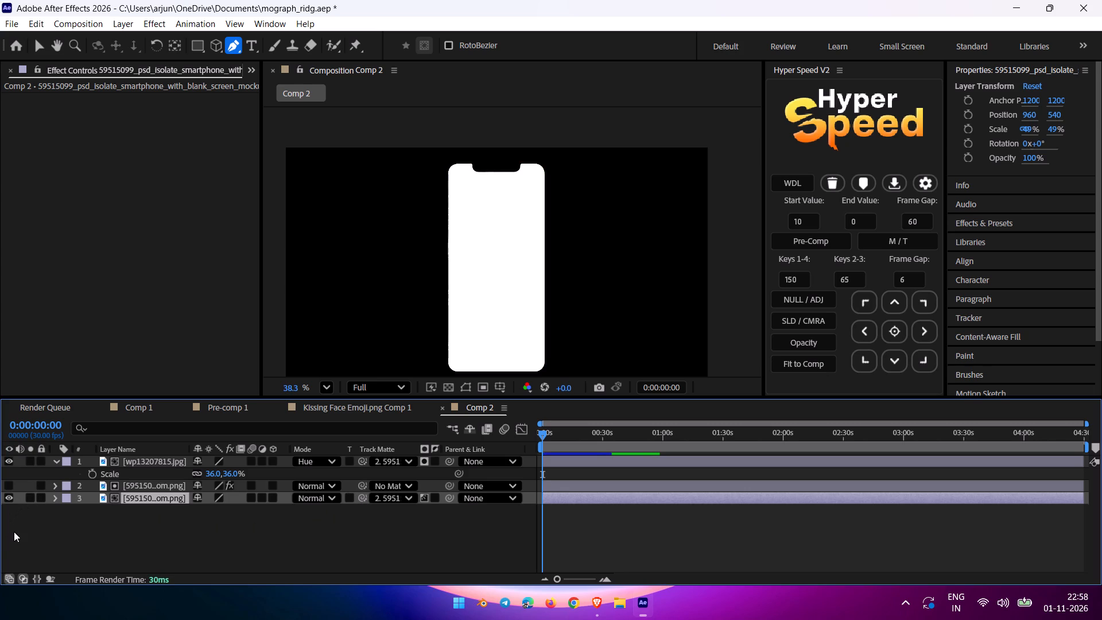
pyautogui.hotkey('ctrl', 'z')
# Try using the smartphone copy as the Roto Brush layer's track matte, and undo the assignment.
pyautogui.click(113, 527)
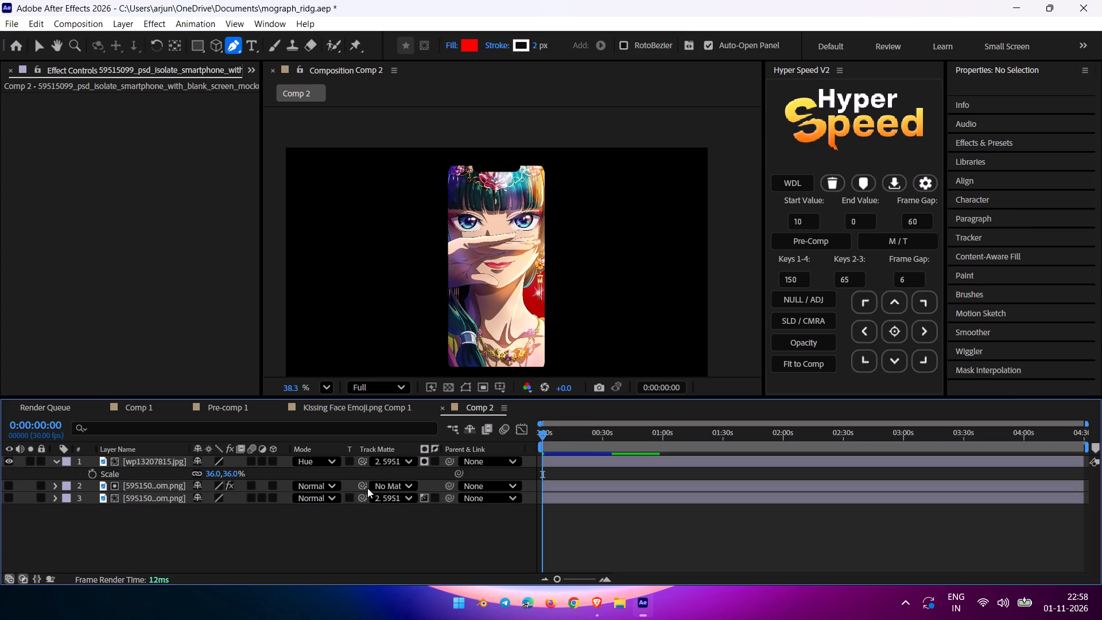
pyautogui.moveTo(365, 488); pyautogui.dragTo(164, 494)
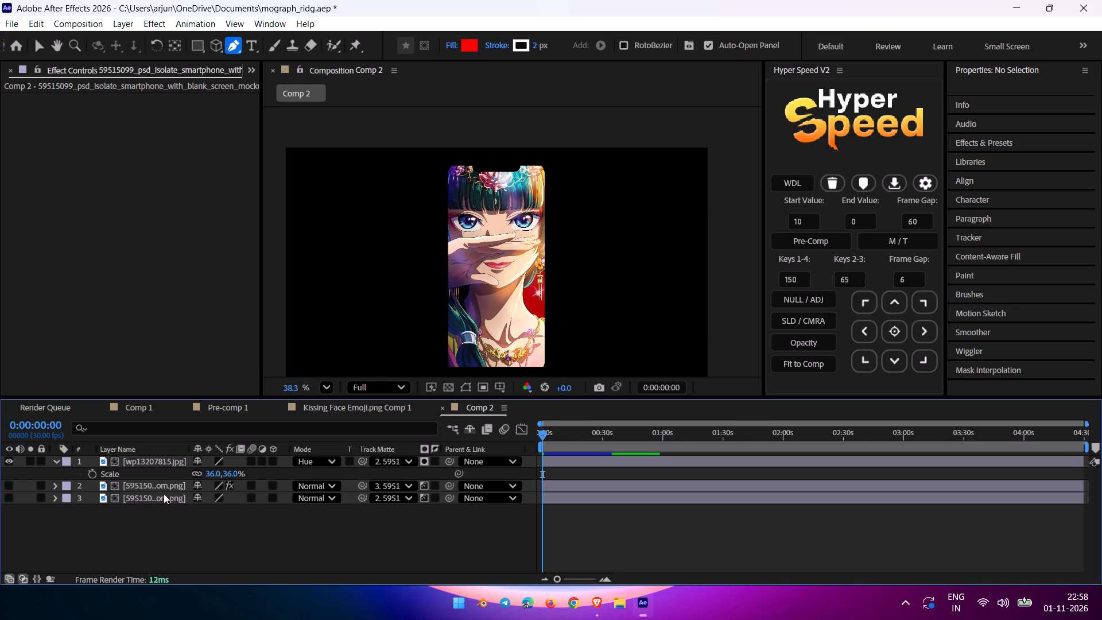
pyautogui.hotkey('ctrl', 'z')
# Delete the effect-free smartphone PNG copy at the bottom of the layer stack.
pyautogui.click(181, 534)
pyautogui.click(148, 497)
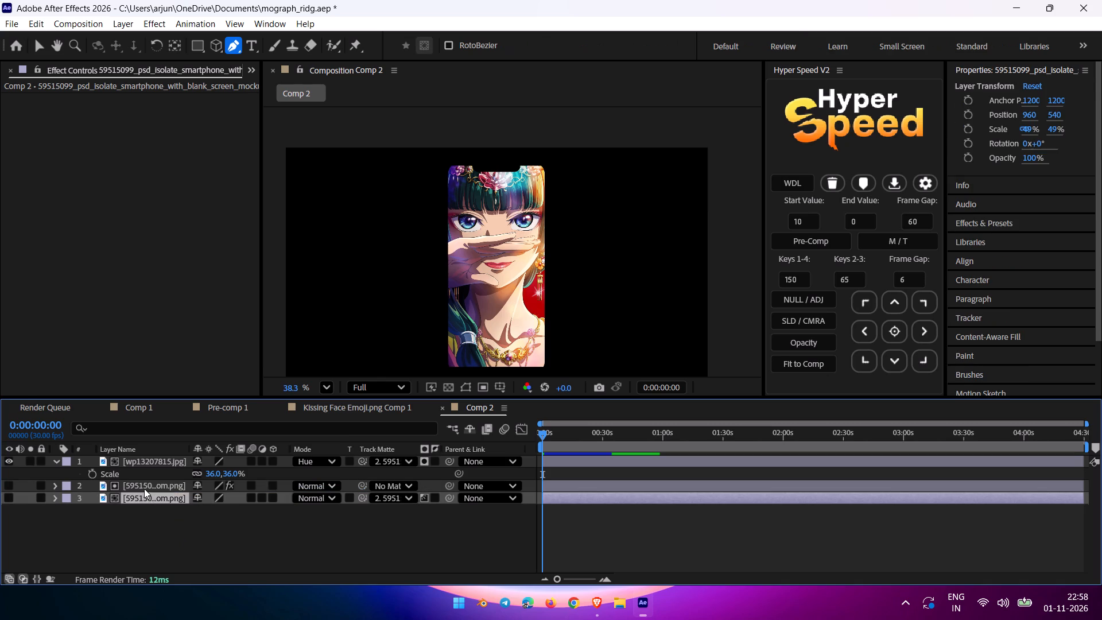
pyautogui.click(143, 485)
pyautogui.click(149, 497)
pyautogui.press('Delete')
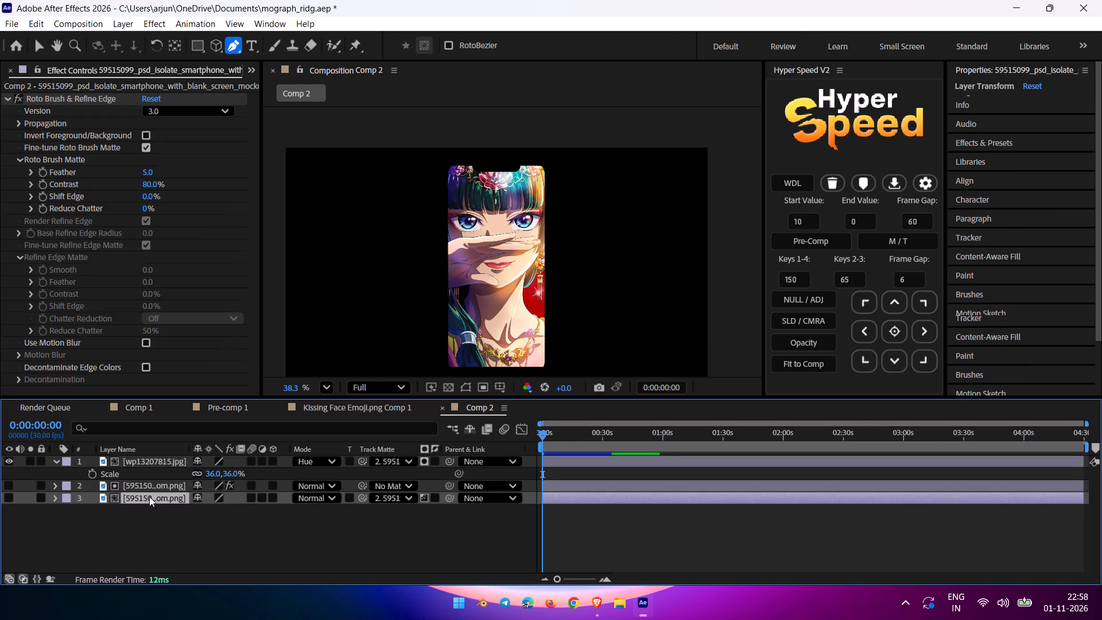
# Duplicate the smartphone PNG layer that carries the Roto Brush & Refine Edge effect.
pyautogui.click(152, 513)
pyautogui.click(141, 489)
pyautogui.hotkey('ctrl', 'd')
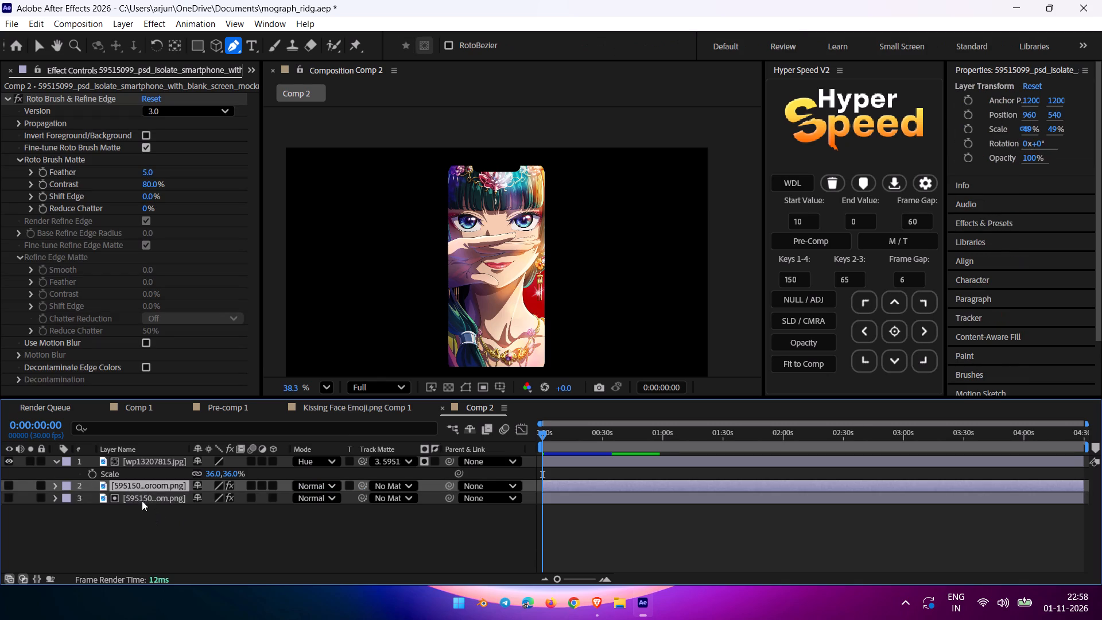
# Enable Invert Foreground/Background in Roto Brush & Refine Edge on the lower smartphone layer, which serves as the wallpaper's matte.
pyautogui.click(138, 498)
pyautogui.click(57, 498)
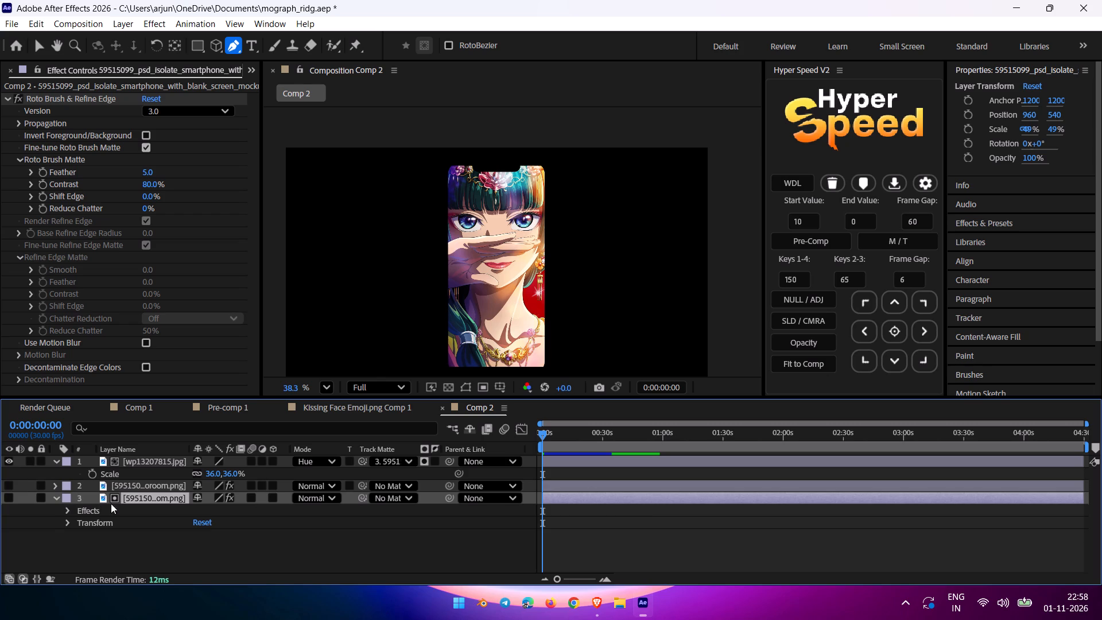
pyautogui.click(68, 513)
pyautogui.scroll(-1, 114, 513)
pyautogui.click(79, 528)
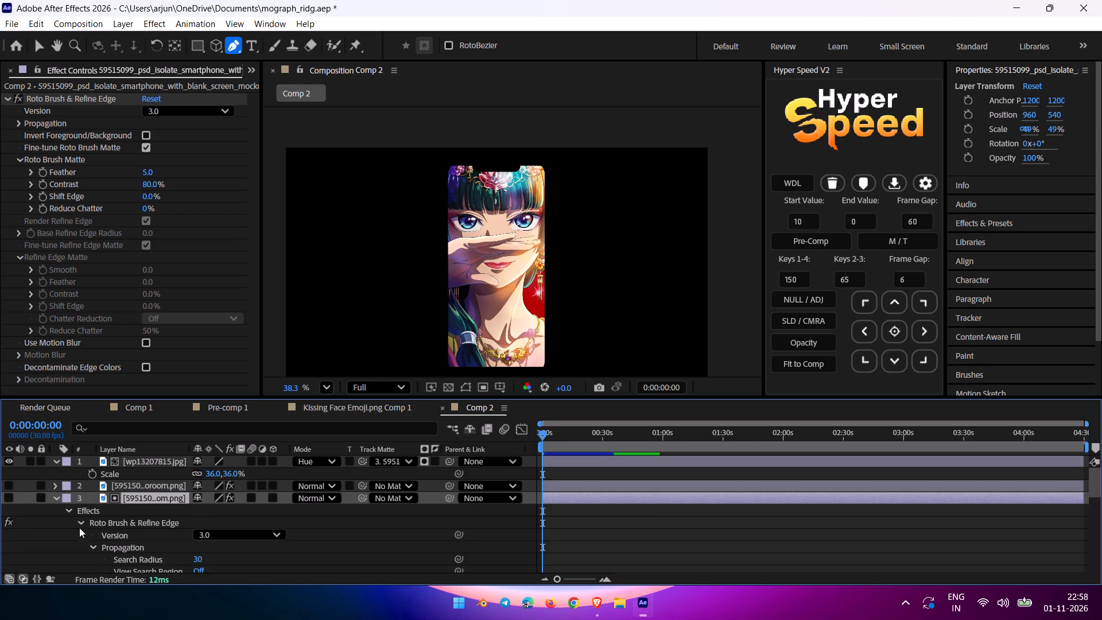
pyautogui.scroll(-7, 117, 532)
pyautogui.scroll(1, 117, 532)
pyautogui.scroll(-5, 117, 532)
pyautogui.scroll(-3, 84, 598)
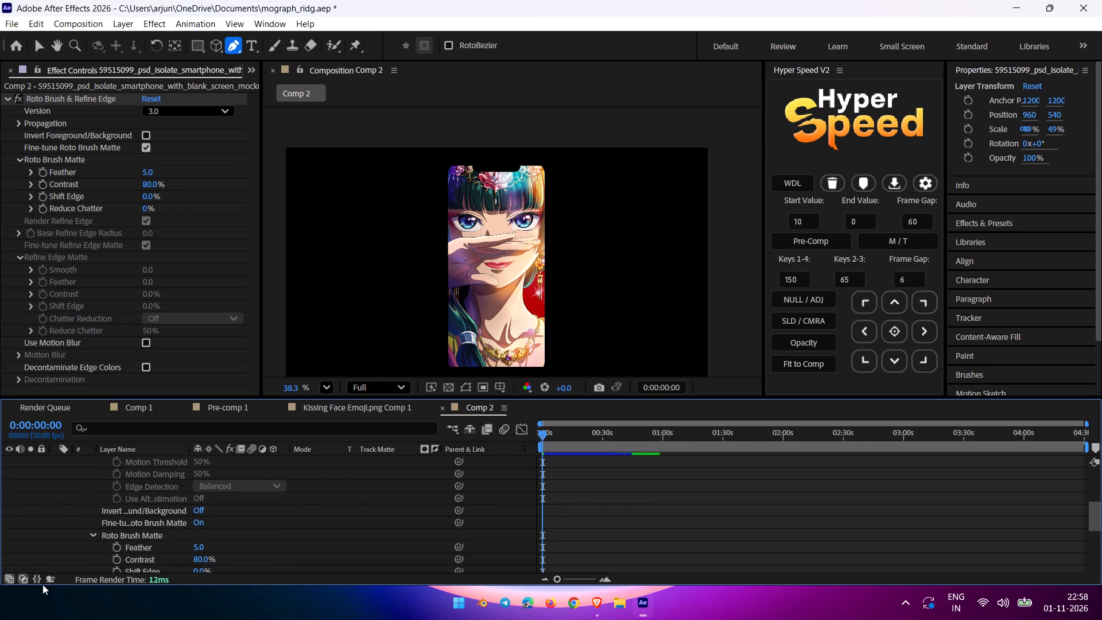
pyautogui.scroll(16, 146, 512)
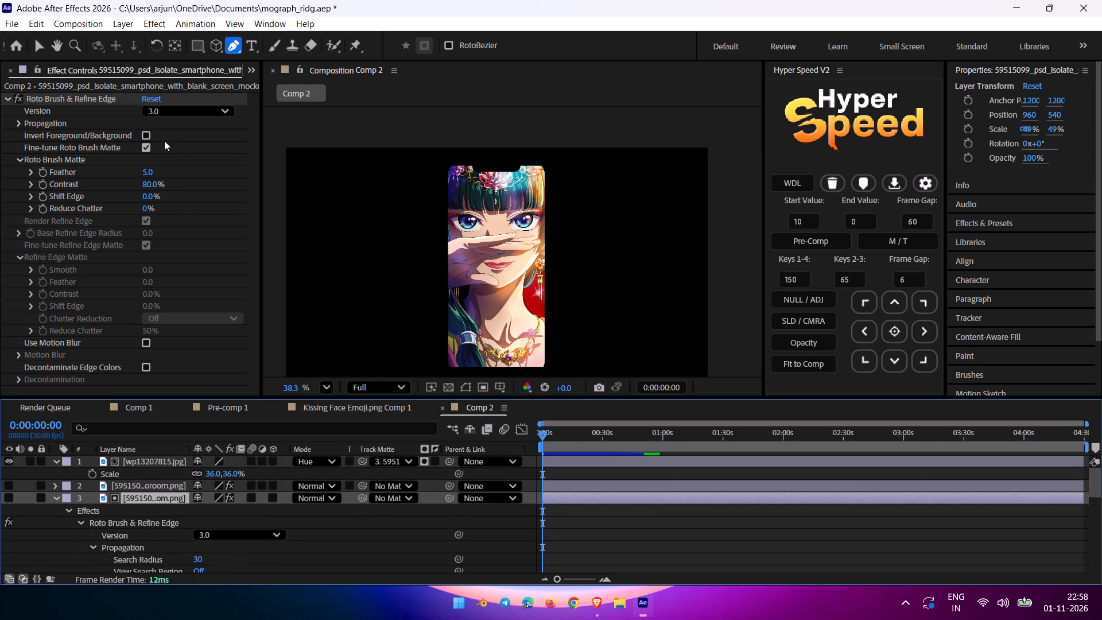
pyautogui.click(146, 139)
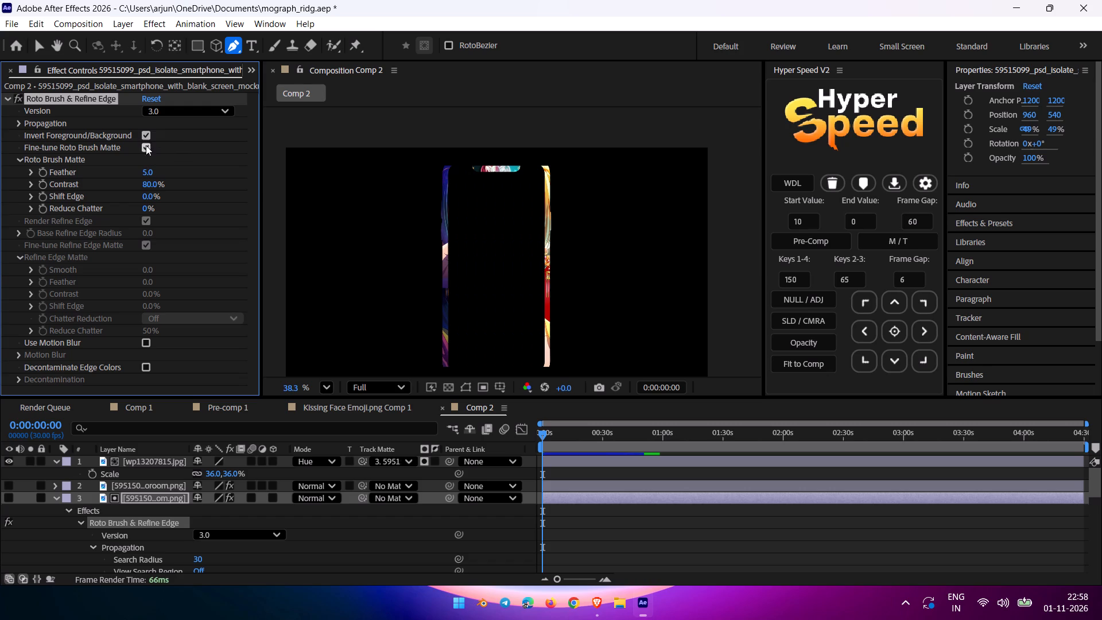
pyautogui.click(66, 512)
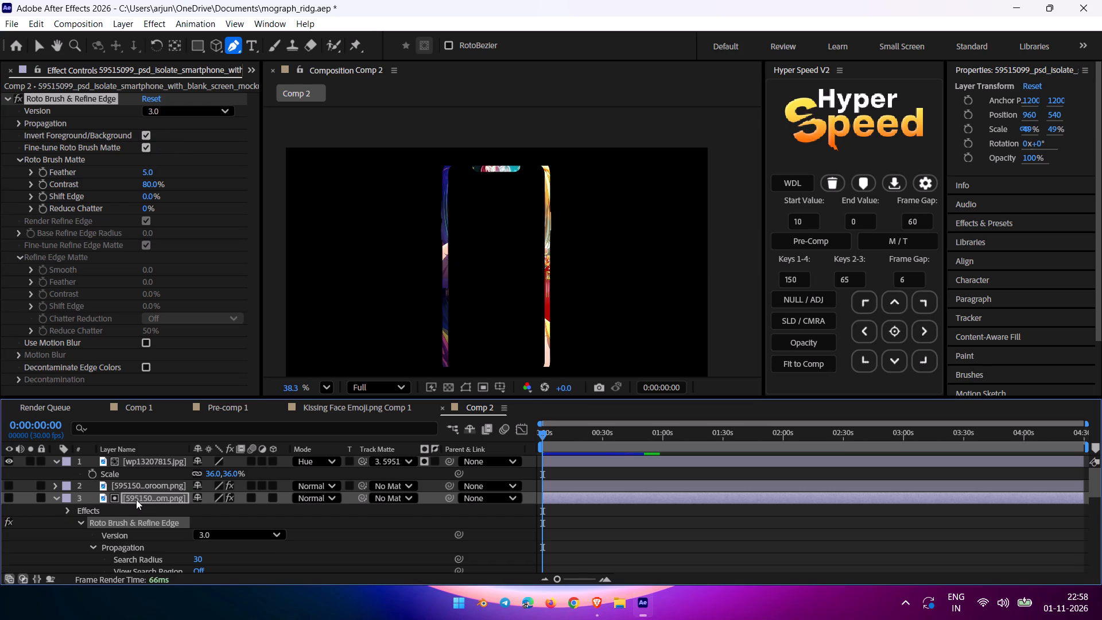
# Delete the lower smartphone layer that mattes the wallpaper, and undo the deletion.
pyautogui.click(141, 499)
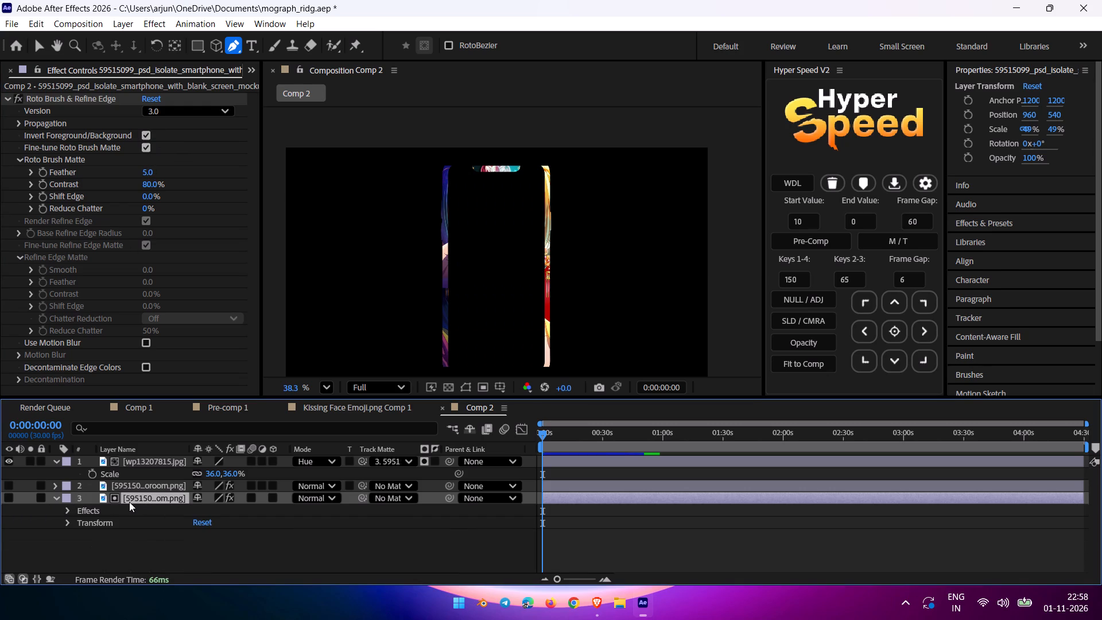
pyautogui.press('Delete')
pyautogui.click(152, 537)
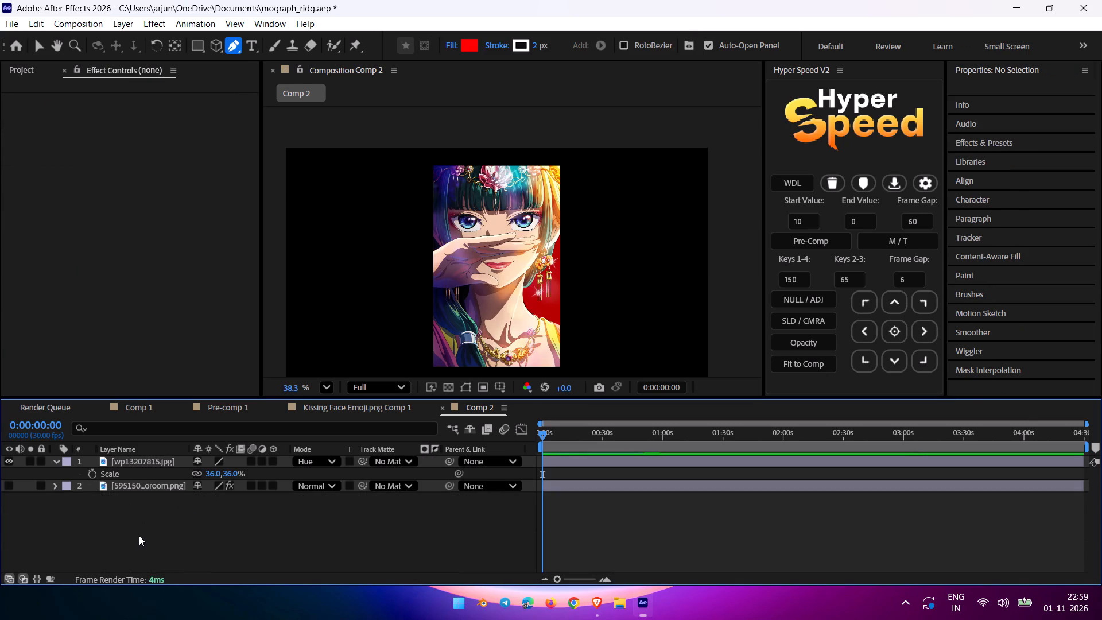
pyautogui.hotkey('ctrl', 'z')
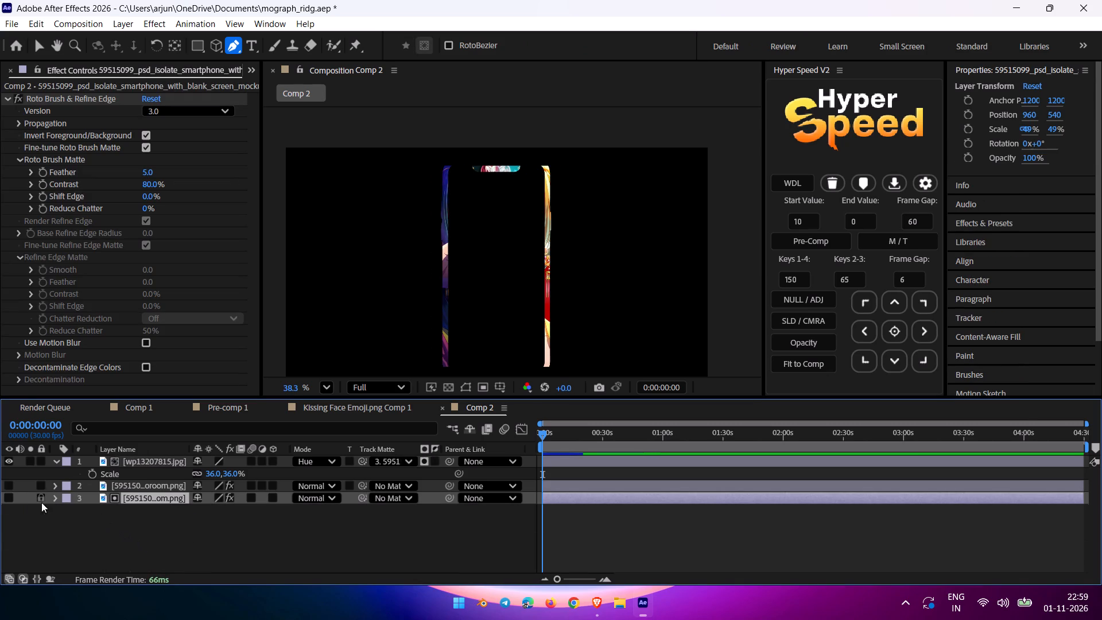
# Disable Invert Foreground/Background in Roto Brush & Refine Edge on the lower smartphone matte layer.
pyautogui.click(142, 137)
pyautogui.click(103, 541)
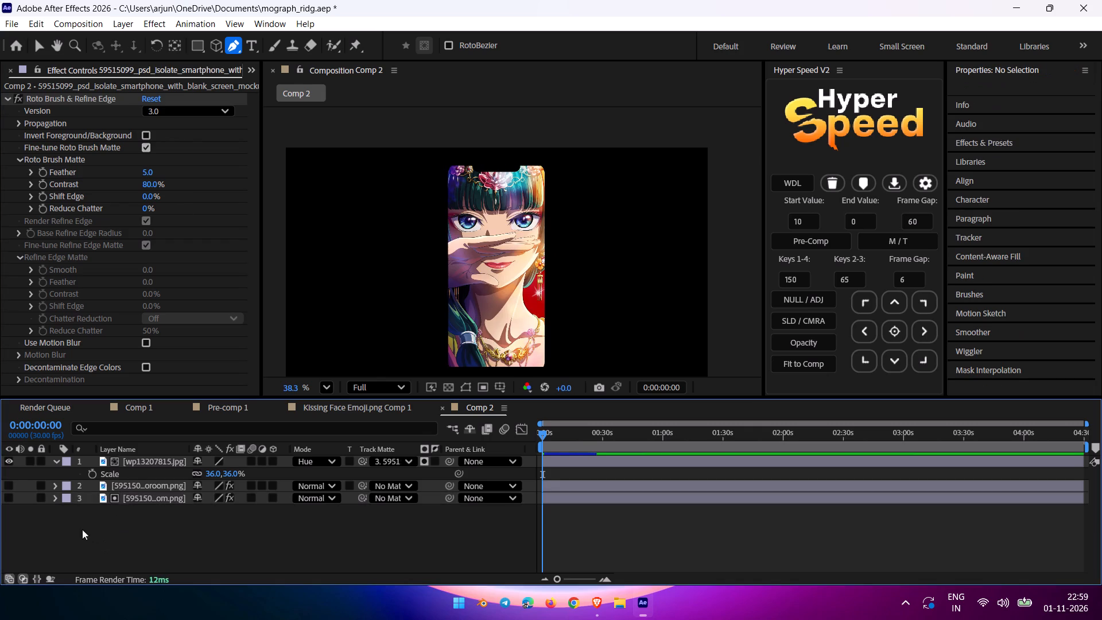
# Delete the upper smartphone PNG layer, keeping the one used as the wallpaper's track matte.
pyautogui.click(145, 487)
pyautogui.press('Delete')
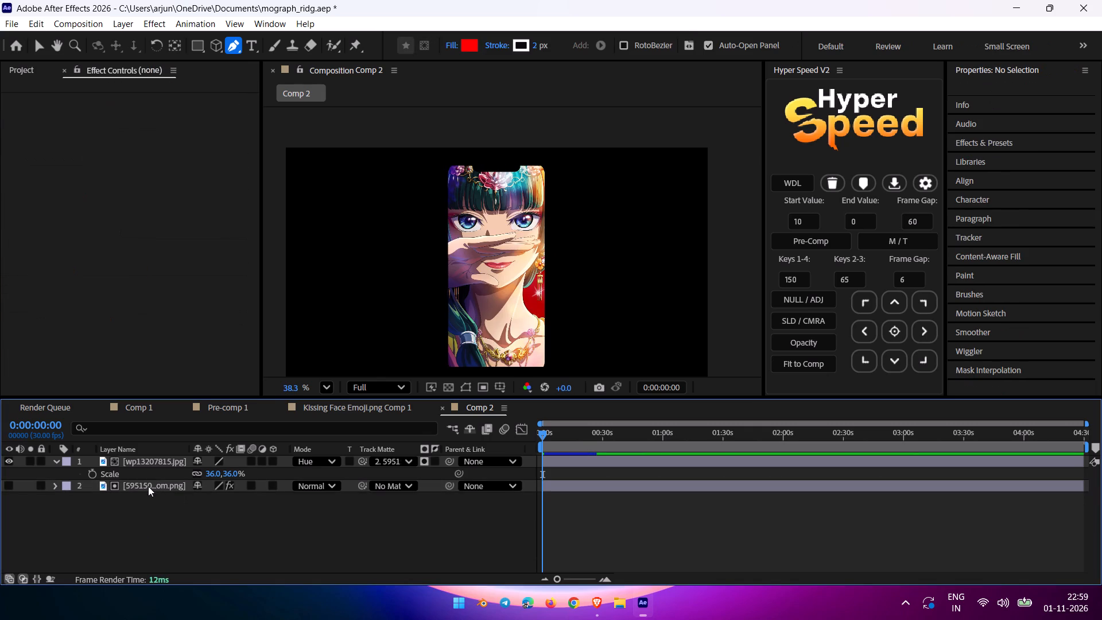
pyautogui.click(127, 535)
# Pre-compose the wallpaper layer with its smartphone matte layer, moving all attributes into the new composition.
pyautogui.click(57, 463)
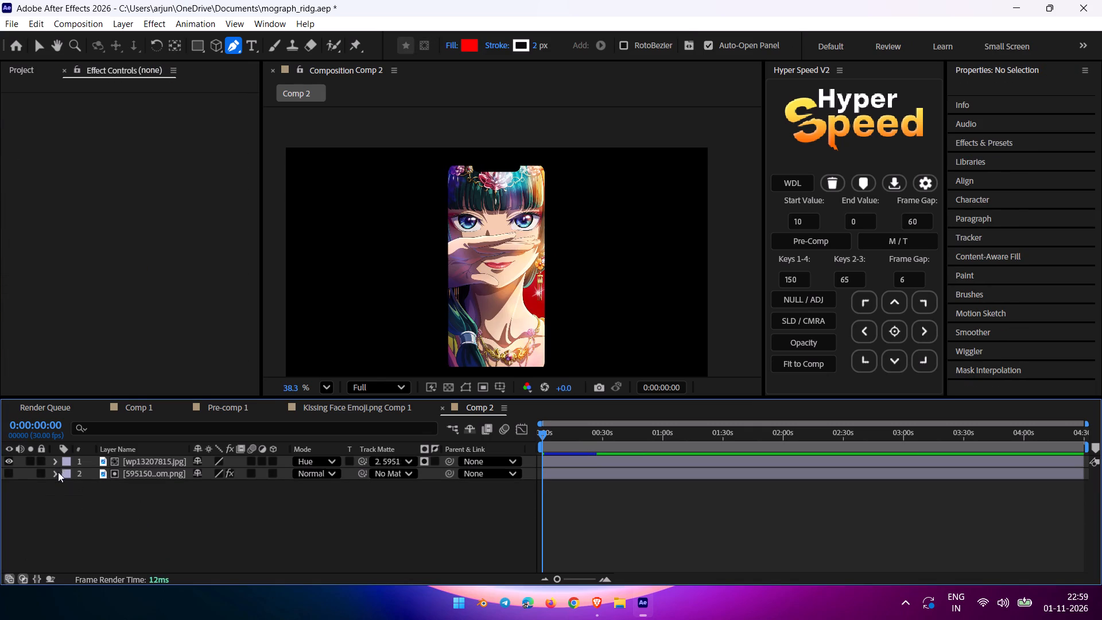
pyautogui.moveTo(154, 533); pyautogui.dragTo(172, 469)
pyautogui.click(158, 520)
pyautogui.moveTo(126, 531); pyautogui.dragTo(157, 442)
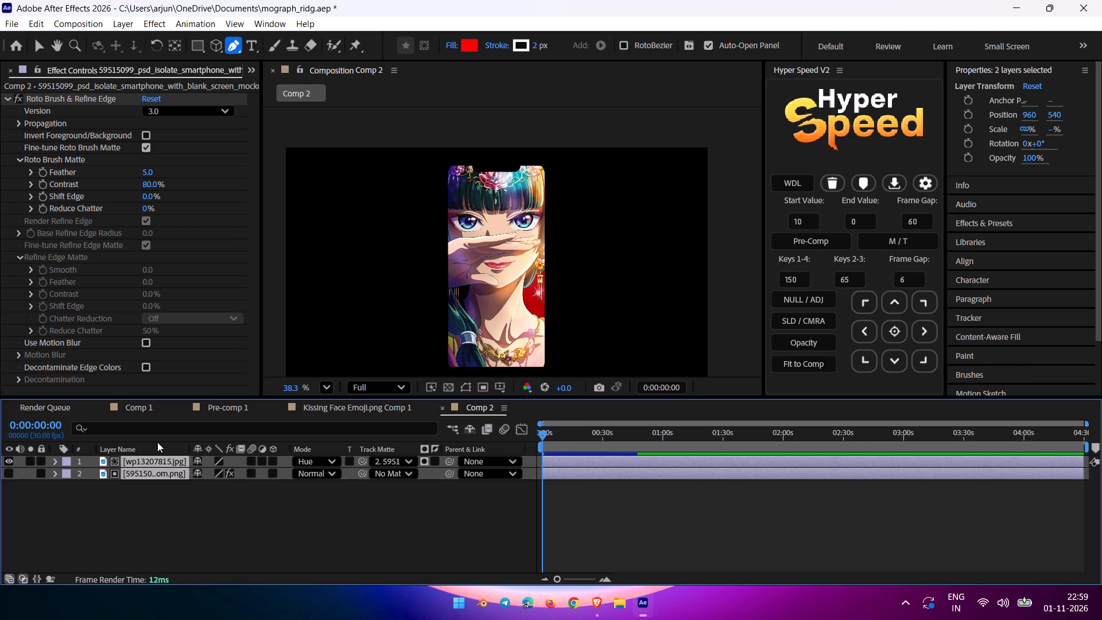
pyautogui.hotkey('ctrl', 'shift', 'c')
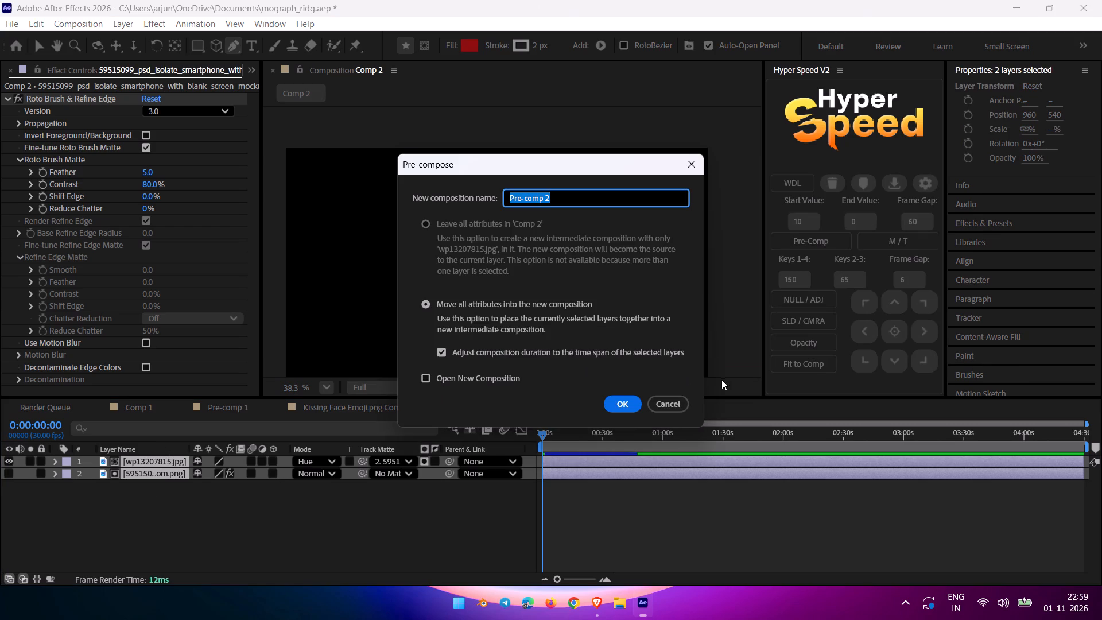
pyautogui.click(599, 400)
pyautogui.click(612, 409)
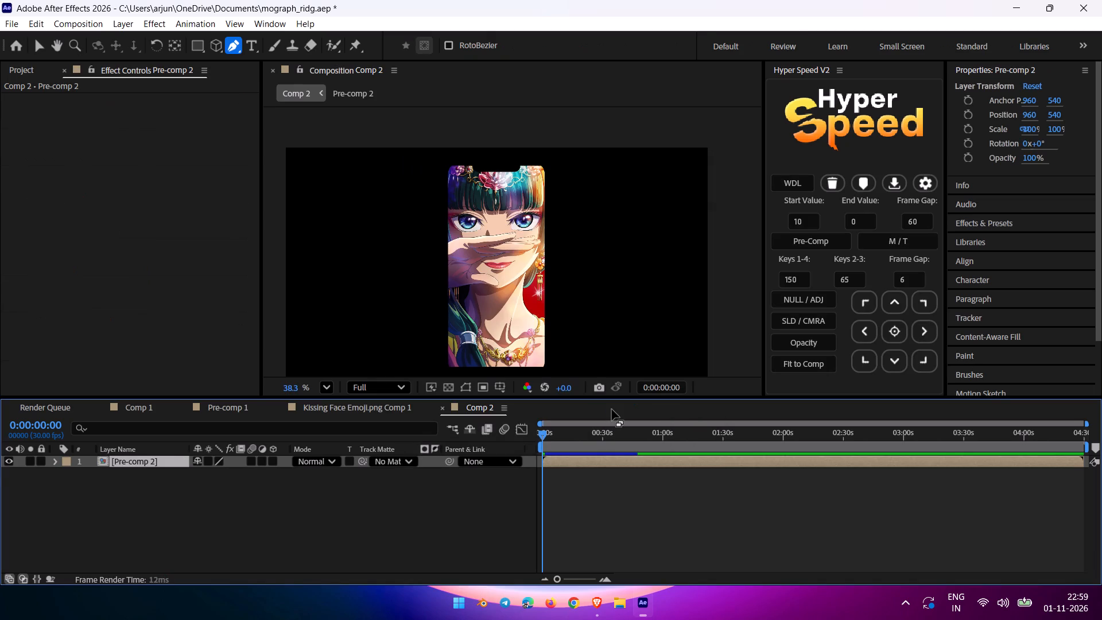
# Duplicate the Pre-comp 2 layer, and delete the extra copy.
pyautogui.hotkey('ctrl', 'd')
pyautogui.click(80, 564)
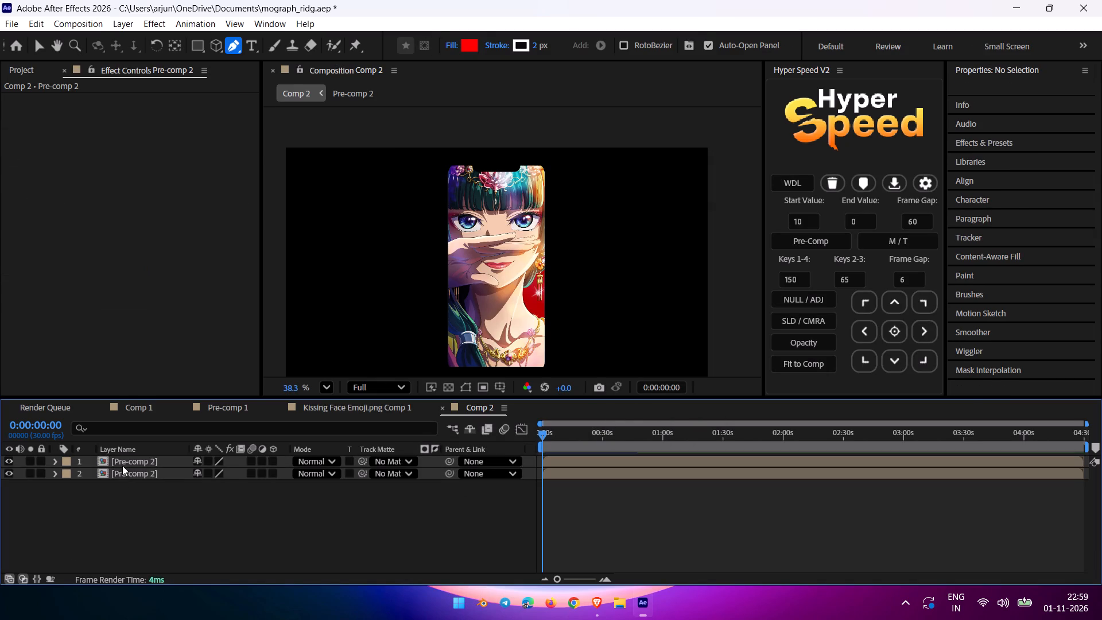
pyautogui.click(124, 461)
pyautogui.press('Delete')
# Briefly preview Comp 2's playback and return the current time to 0:00:00:00.
pyautogui.press('space')
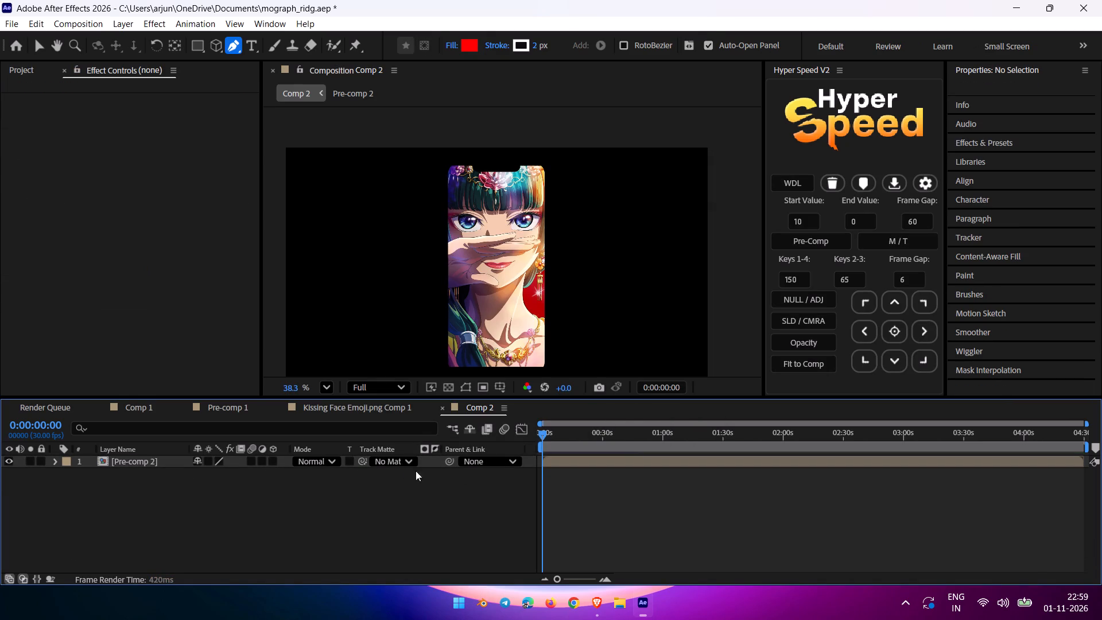
pyautogui.press('space')
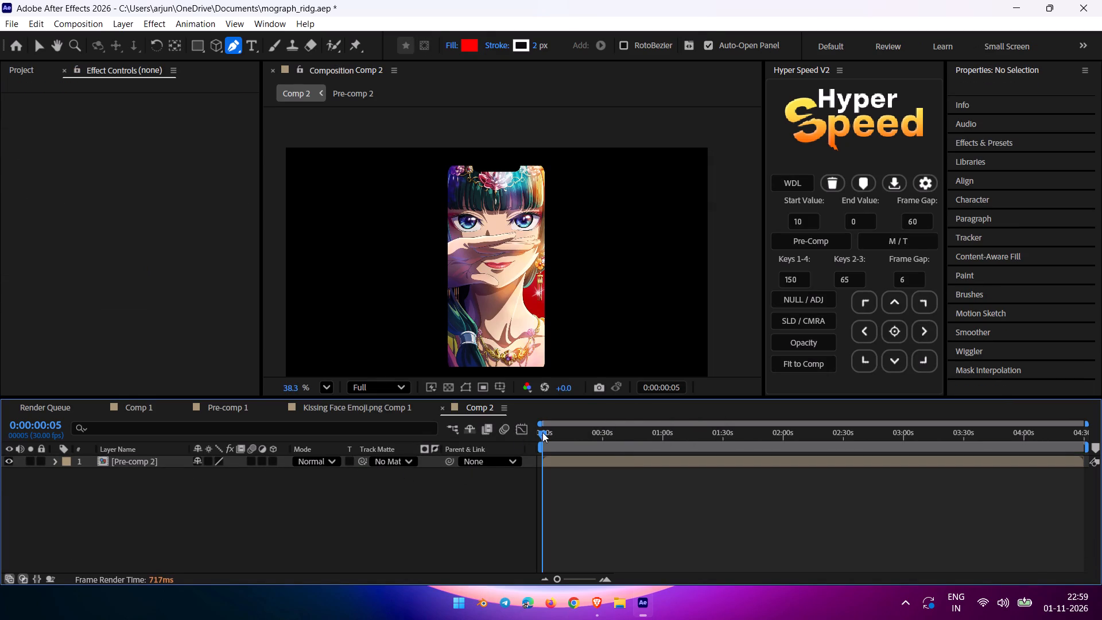
pyautogui.moveTo(545, 433); pyautogui.dragTo(448, 446)
pyautogui.write('==')
pyautogui.press('=')
pyautogui.write('==')
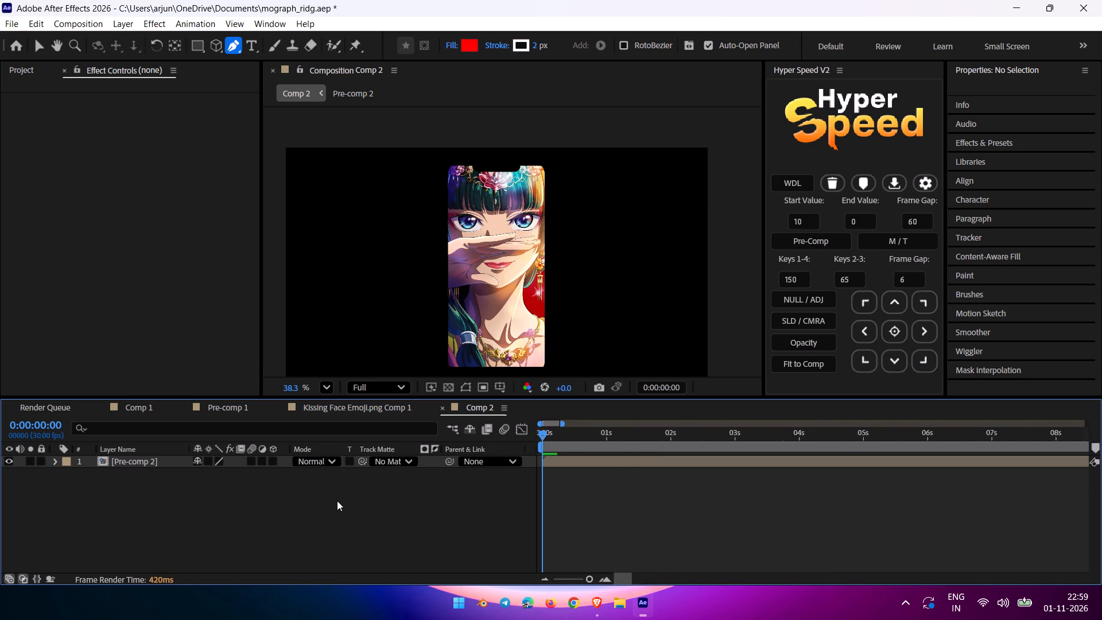
pyautogui.press('=')
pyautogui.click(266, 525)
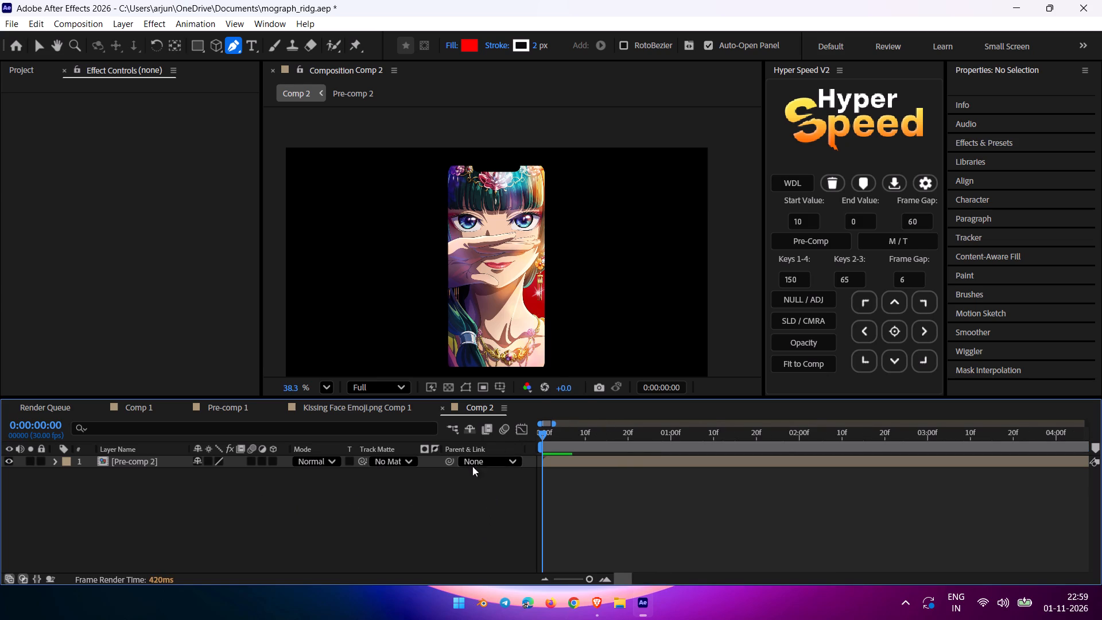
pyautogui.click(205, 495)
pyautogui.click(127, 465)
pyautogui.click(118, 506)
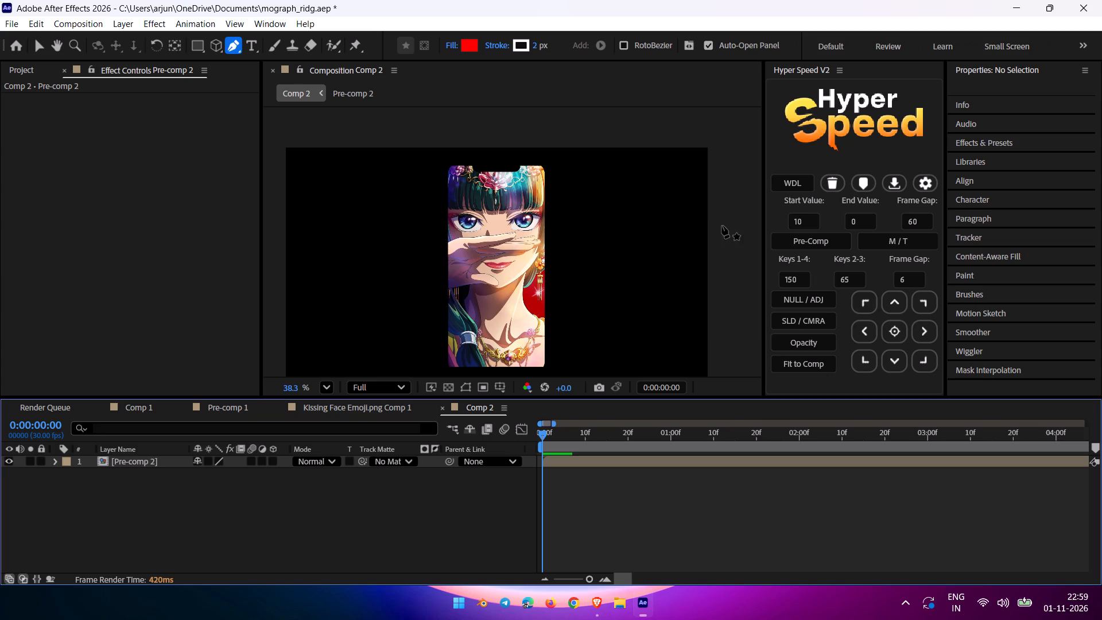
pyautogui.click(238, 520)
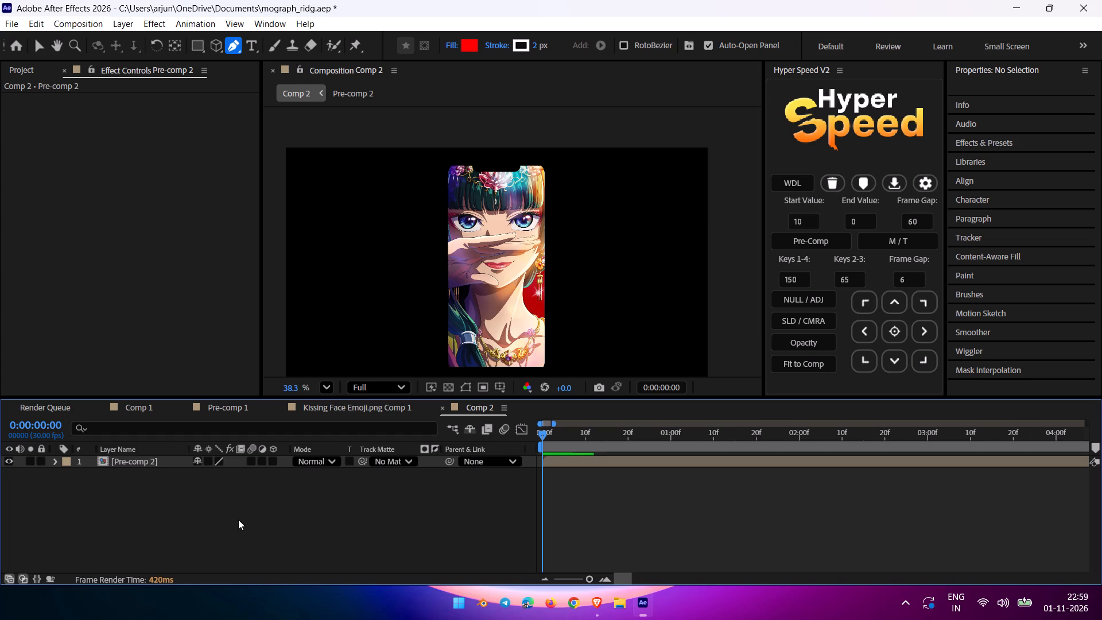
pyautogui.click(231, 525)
# Add the smartphone mockup PNG from the project to Comp 2 as a layer beneath Pre-comp 2.
pyautogui.click(17, 68)
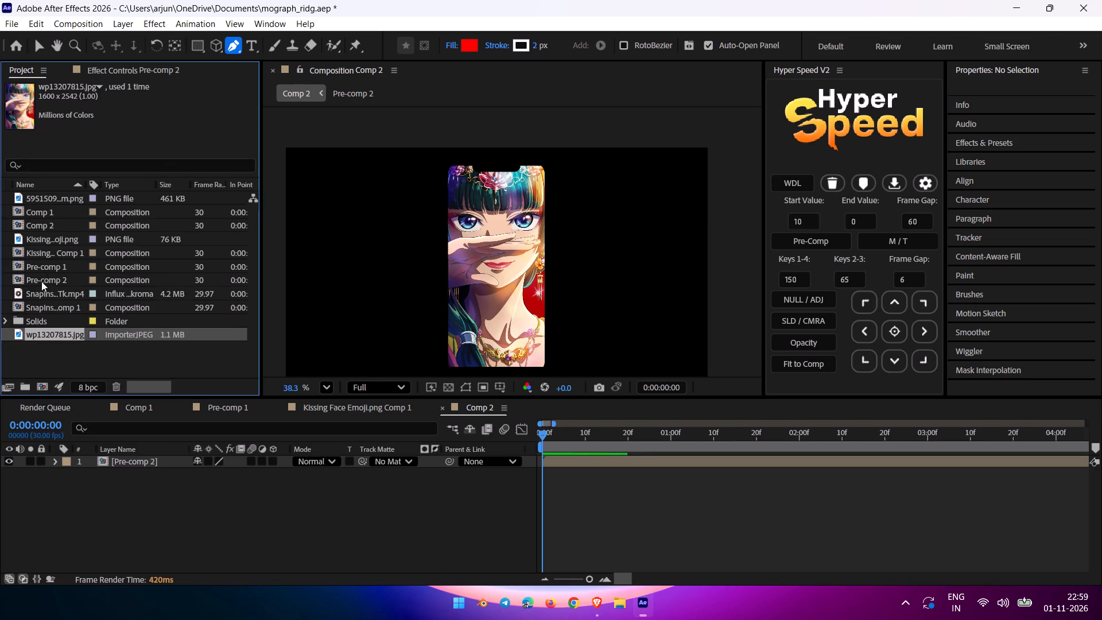
pyautogui.click(34, 207)
pyautogui.click(33, 201)
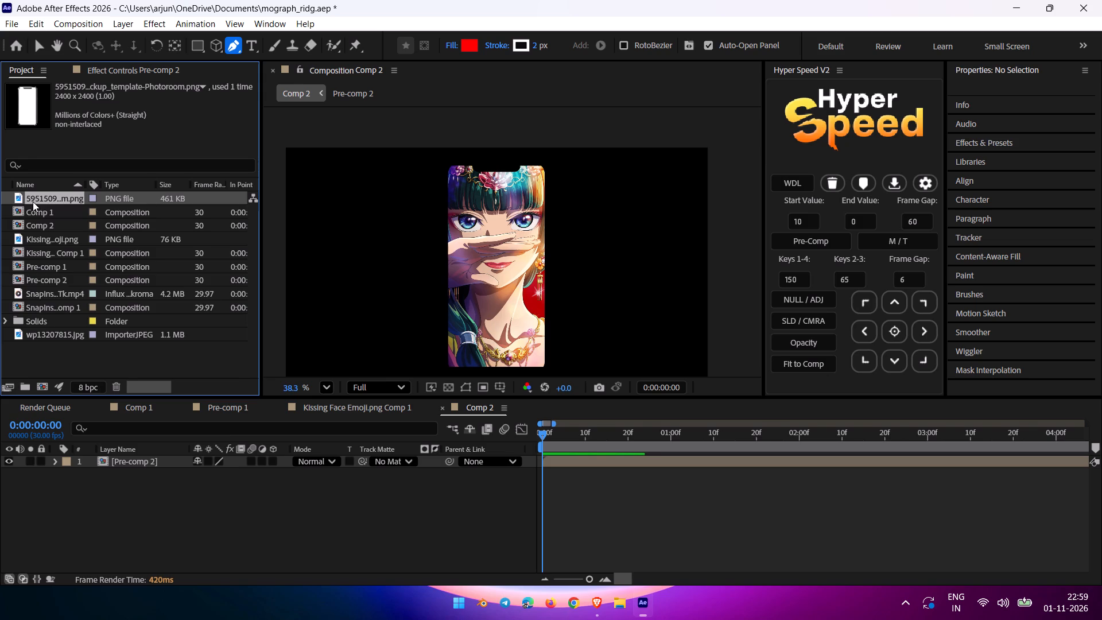
pyautogui.moveTo(46, 199); pyautogui.dragTo(146, 512)
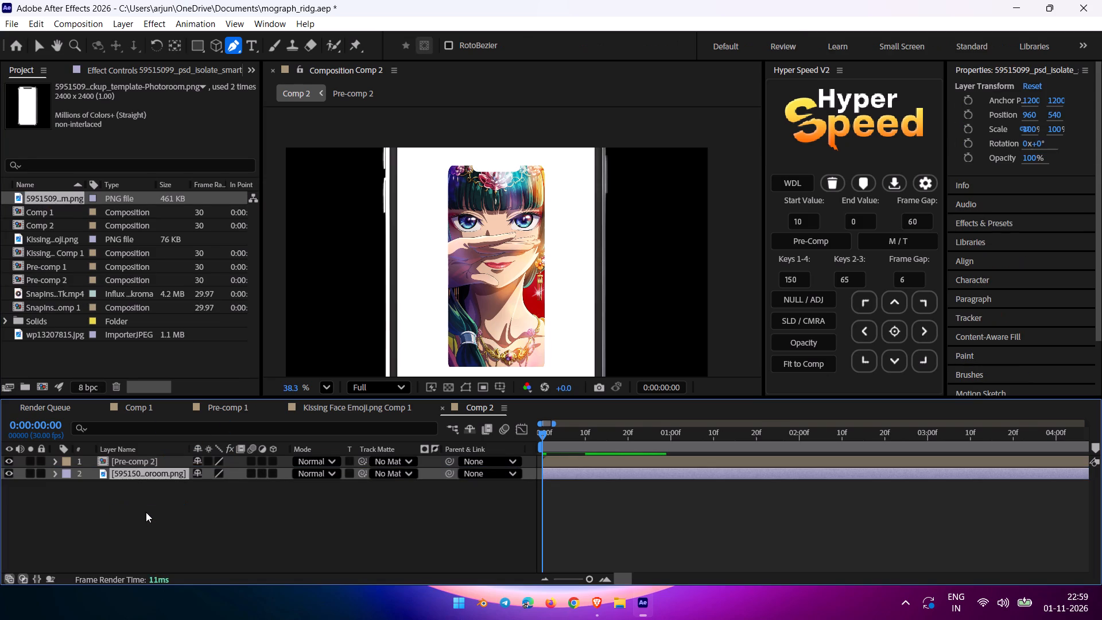
# Scale the new smartphone layer to about 49.1% so its frame fits around the wallpaper.
pyautogui.press('s')
pyautogui.moveTo(219, 489); pyautogui.dragTo(215, 489)
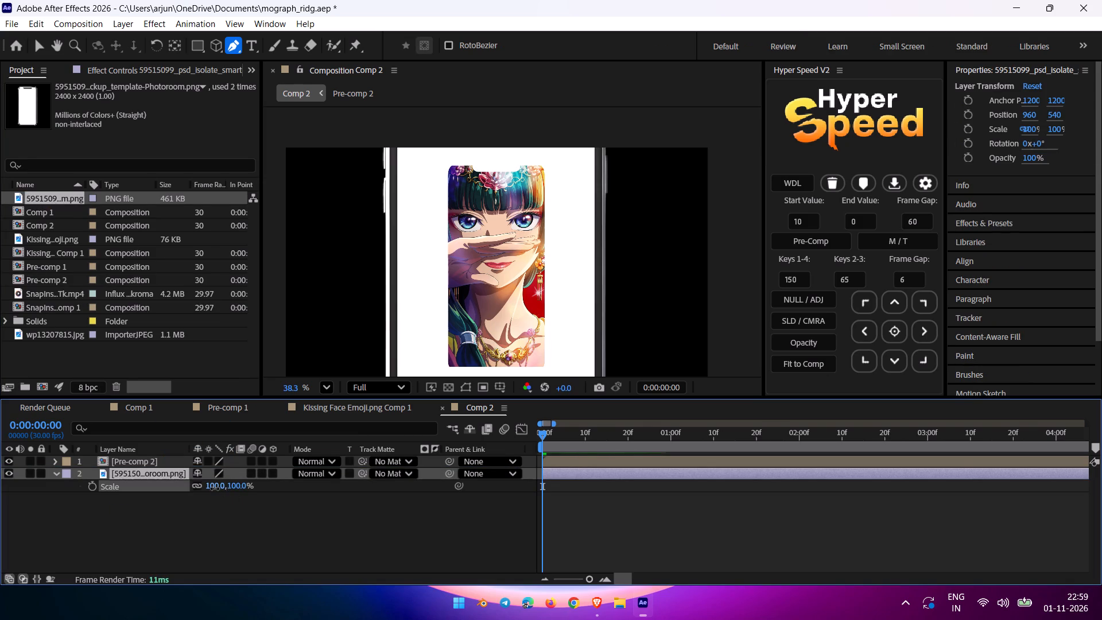
pyautogui.moveTo(215, 489); pyautogui.dragTo(187, 494)
pyautogui.scroll(4, 523, 281)
pyautogui.scroll(-3, 523, 281)
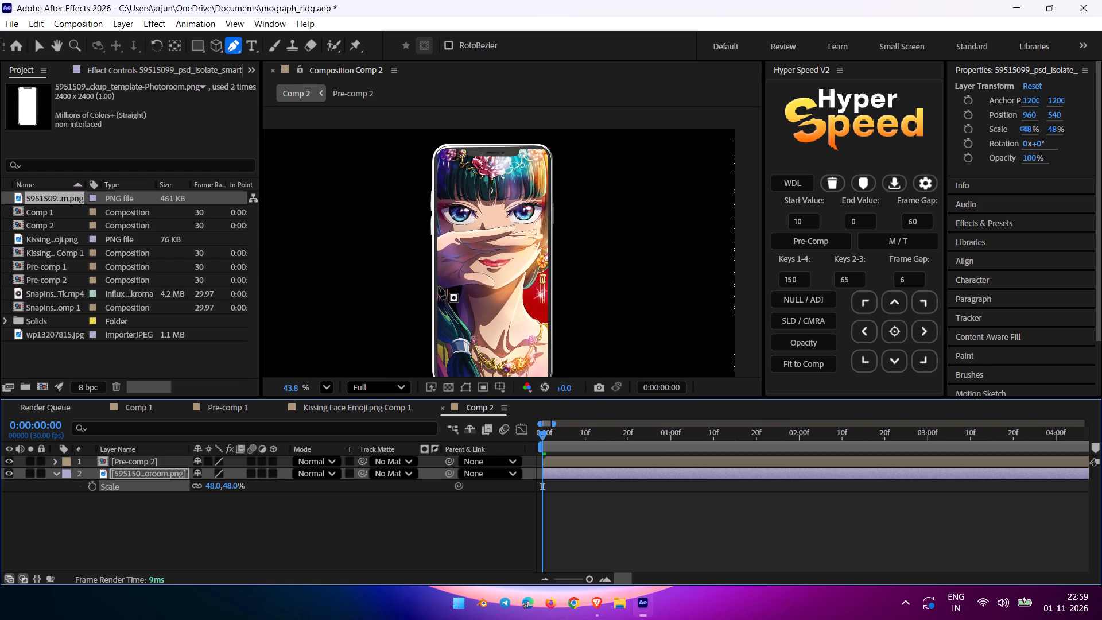
pyautogui.scroll(5, 370, 301)
pyautogui.scroll(3, 560, 315)
pyautogui.press('h')
pyautogui.moveTo(684, 261); pyautogui.dragTo(642, 342)
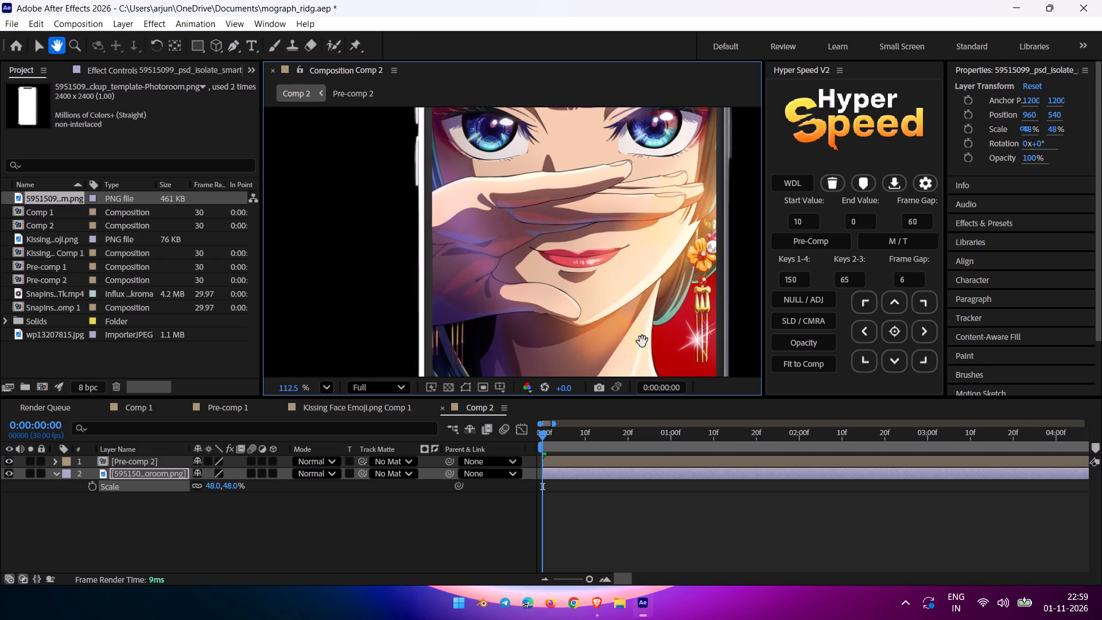
pyautogui.moveTo(642, 342); pyautogui.dragTo(588, 522)
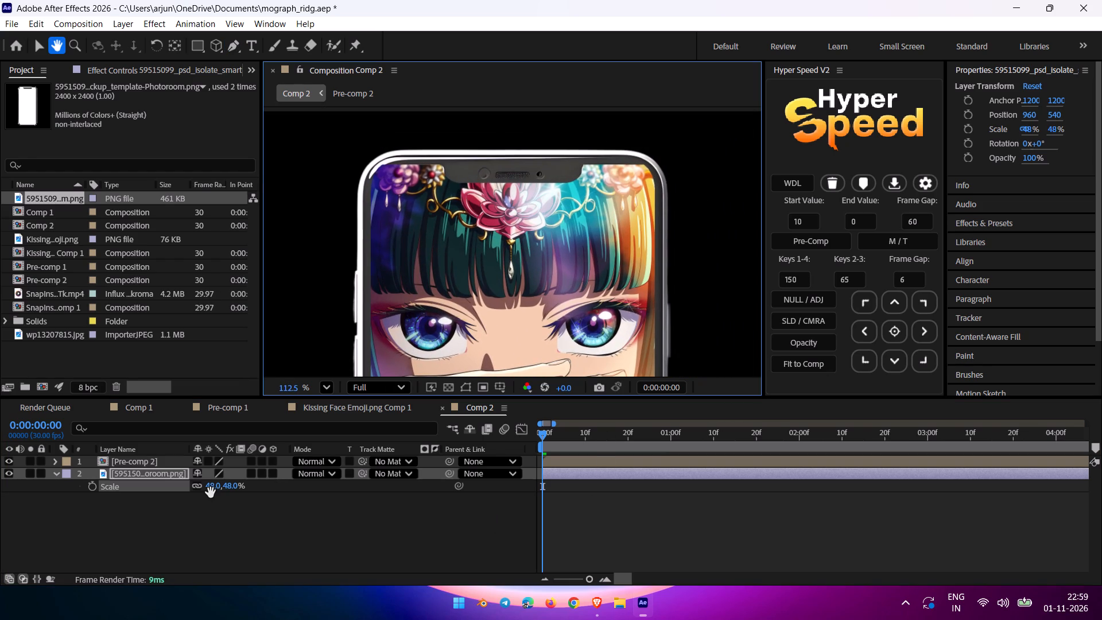
pyautogui.press('v')
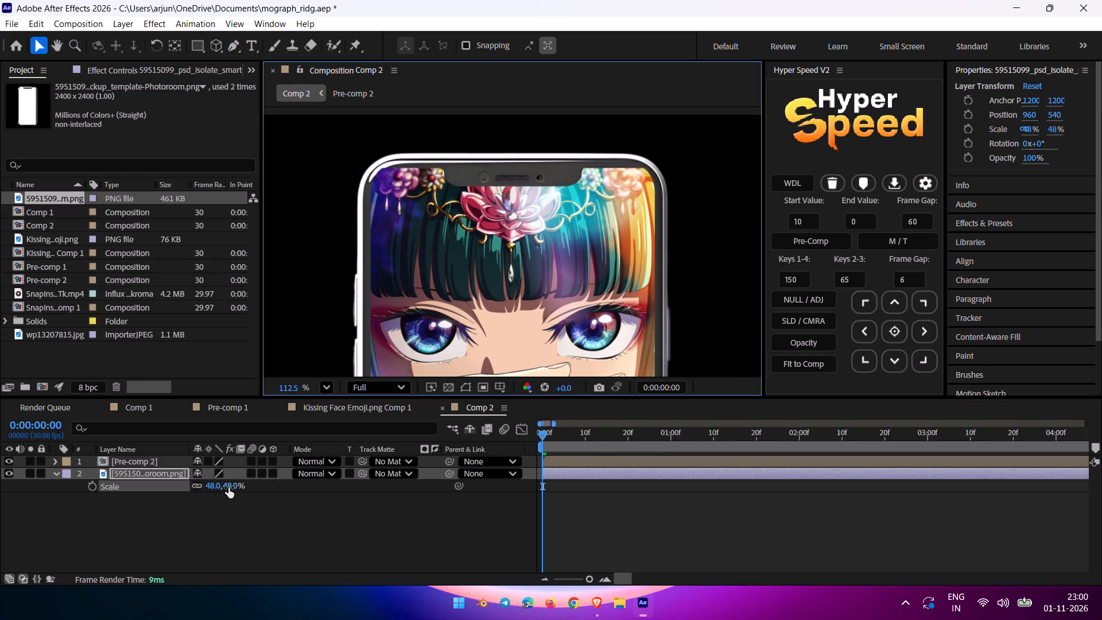
pyautogui.moveTo(215, 483); pyautogui.dragTo(214, 485)
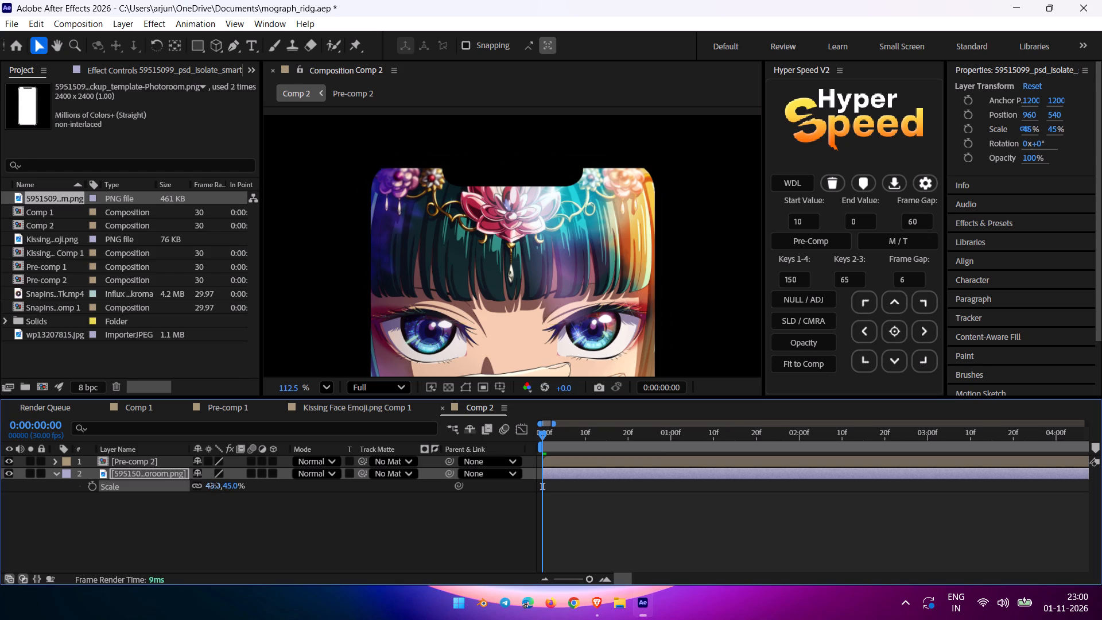
pyautogui.moveTo(214, 485); pyautogui.dragTo(246, 483)
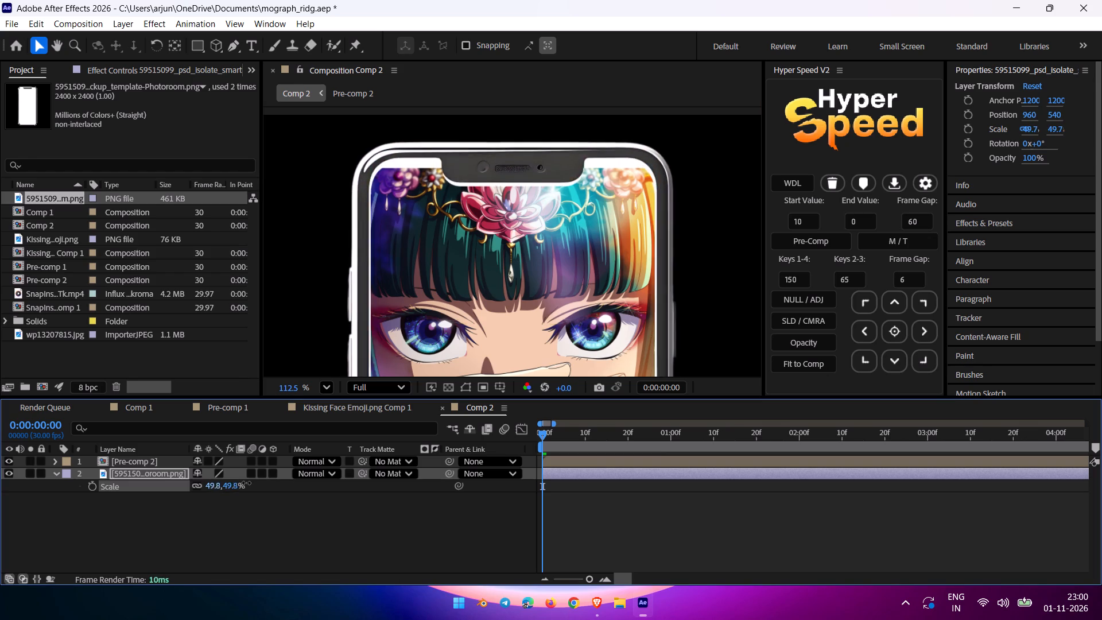
pyautogui.moveTo(246, 483); pyautogui.dragTo(241, 482)
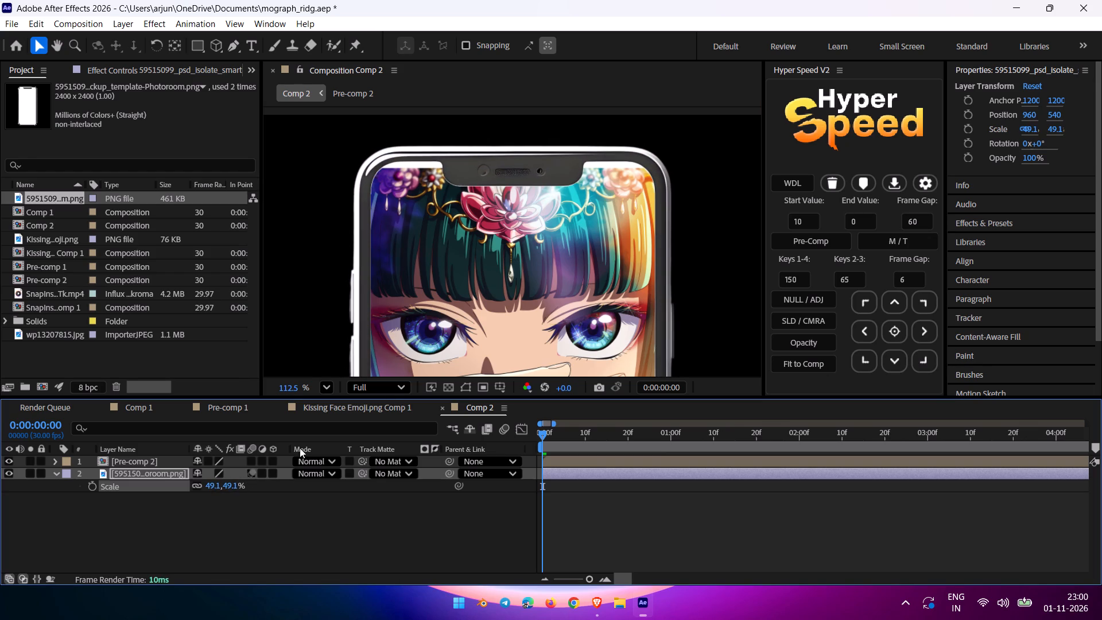
# Reposition the smartphone layer to about 958, 549 so its notch and bezel align with the wallpaper cutout.
pyautogui.moveTo(530, 165); pyautogui.dragTo(530, 173)
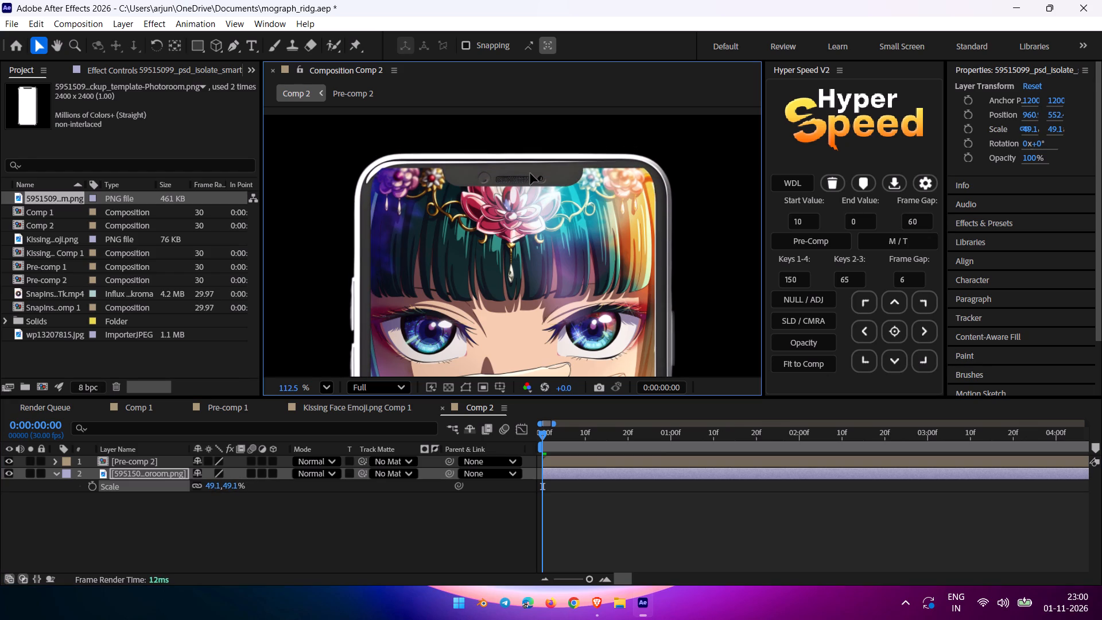
pyautogui.moveTo(530, 173); pyautogui.dragTo(529, 158)
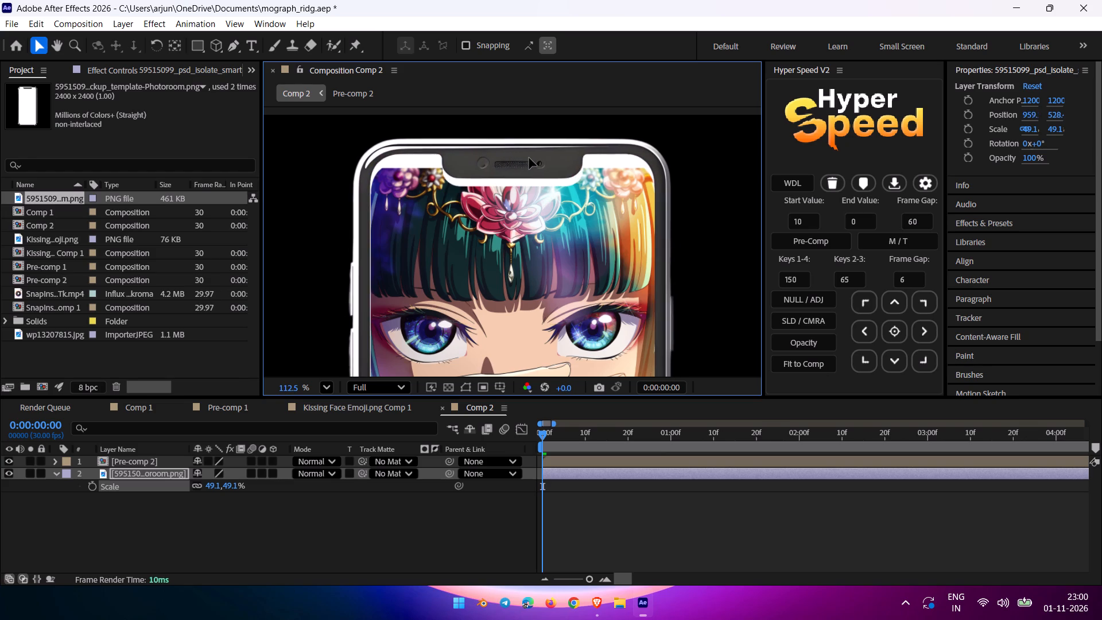
pyautogui.moveTo(529, 158); pyautogui.dragTo(527, 164)
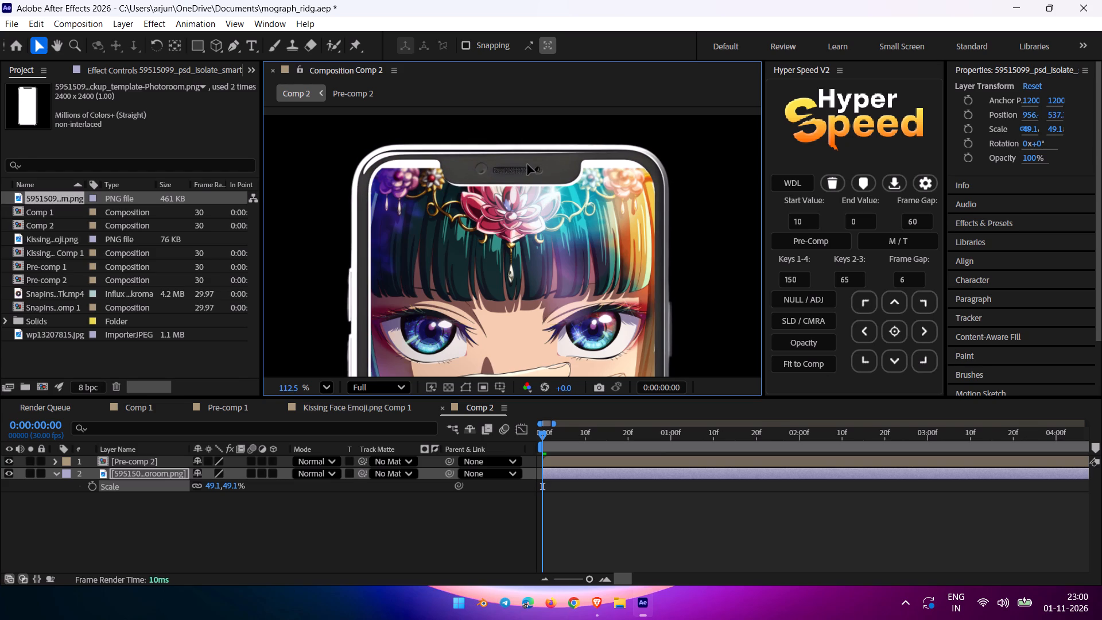
pyautogui.moveTo(527, 164); pyautogui.dragTo(529, 171)
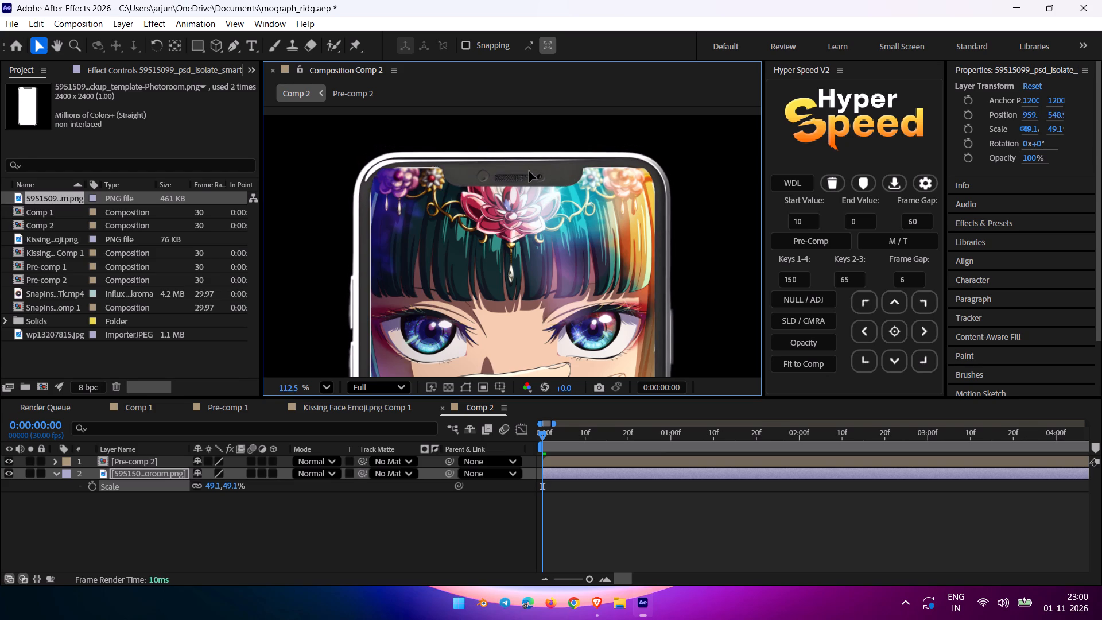
pyautogui.moveTo(529, 171); pyautogui.dragTo(529, 172)
pyautogui.scroll(-5, 529, 172)
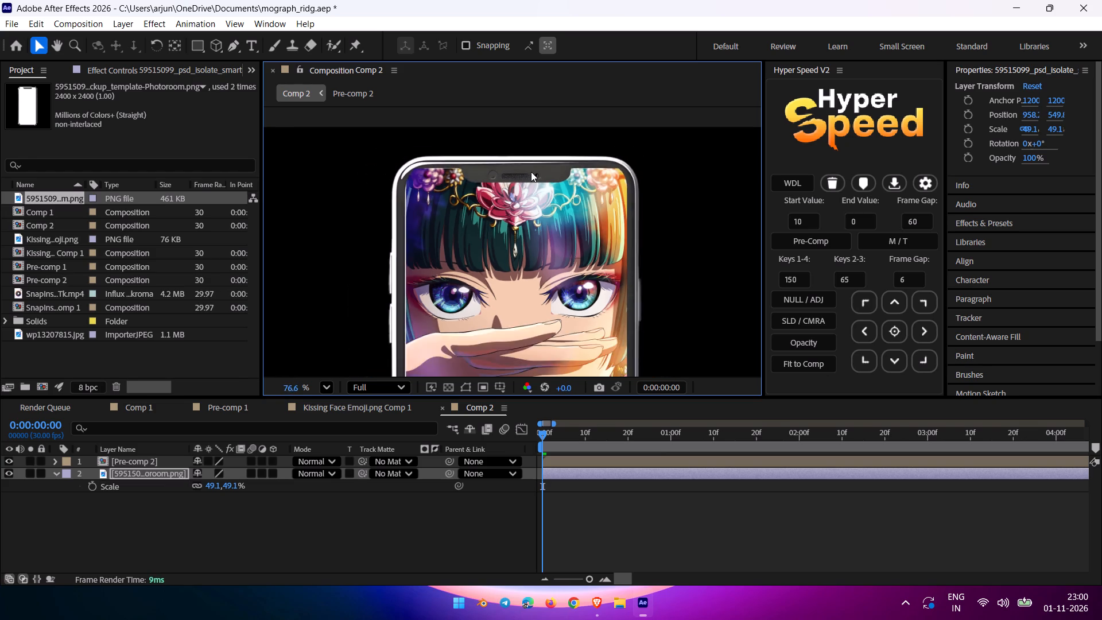
pyautogui.scroll(-5, 531, 172)
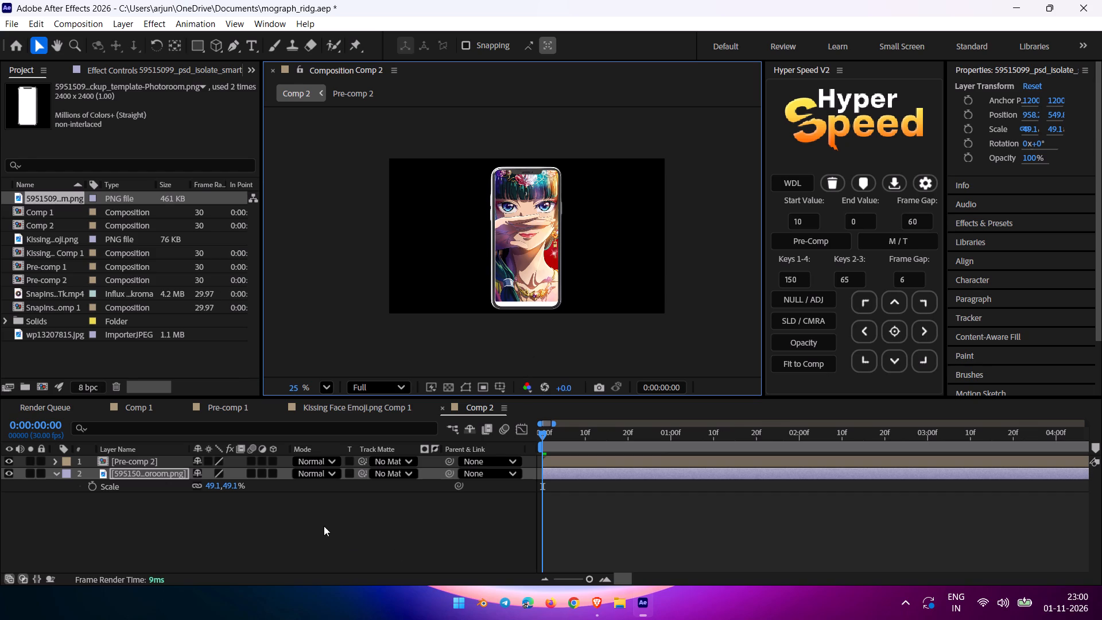
# Set a Scale keyframe on the smartphone layer at 0:00:00:00.
pyautogui.click(92, 487)
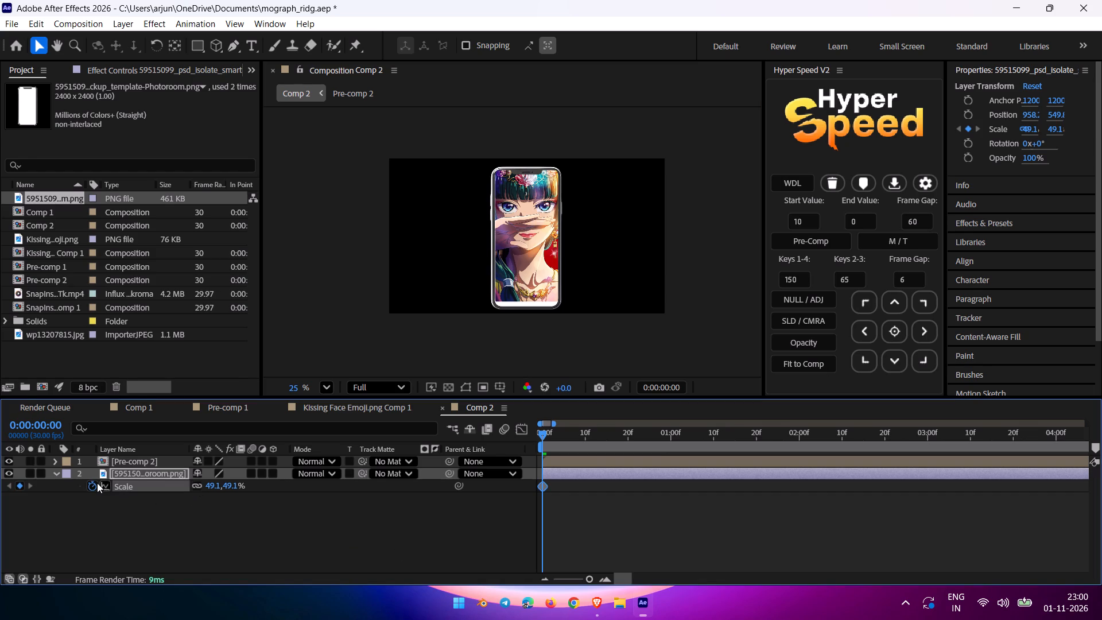
# Remove the Scale keyframe animation from the smartphone layer.
pyautogui.click(94, 483)
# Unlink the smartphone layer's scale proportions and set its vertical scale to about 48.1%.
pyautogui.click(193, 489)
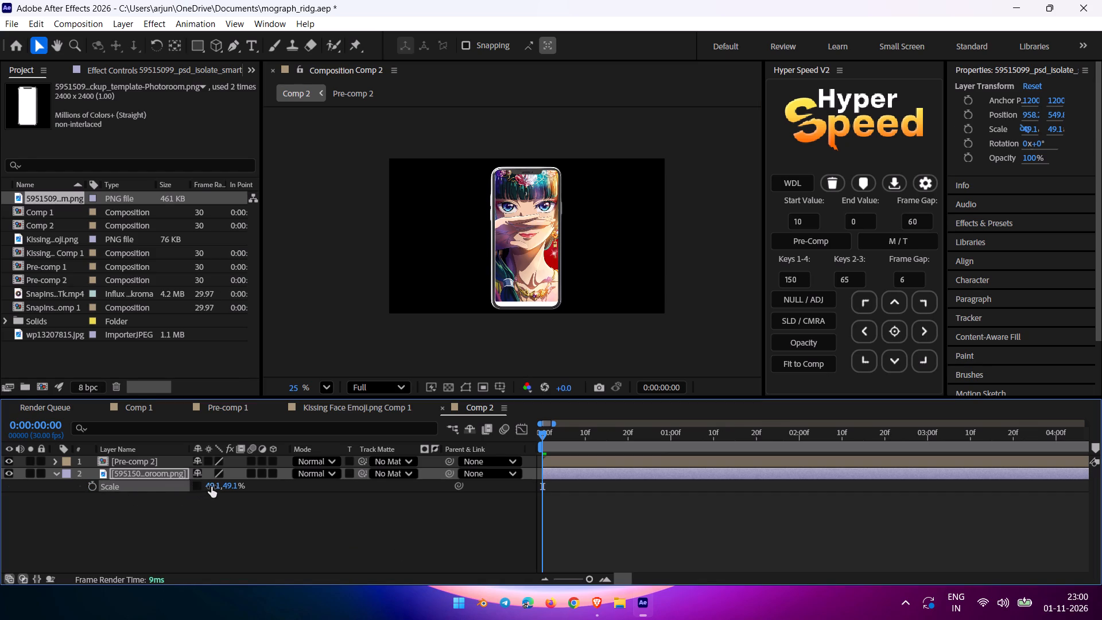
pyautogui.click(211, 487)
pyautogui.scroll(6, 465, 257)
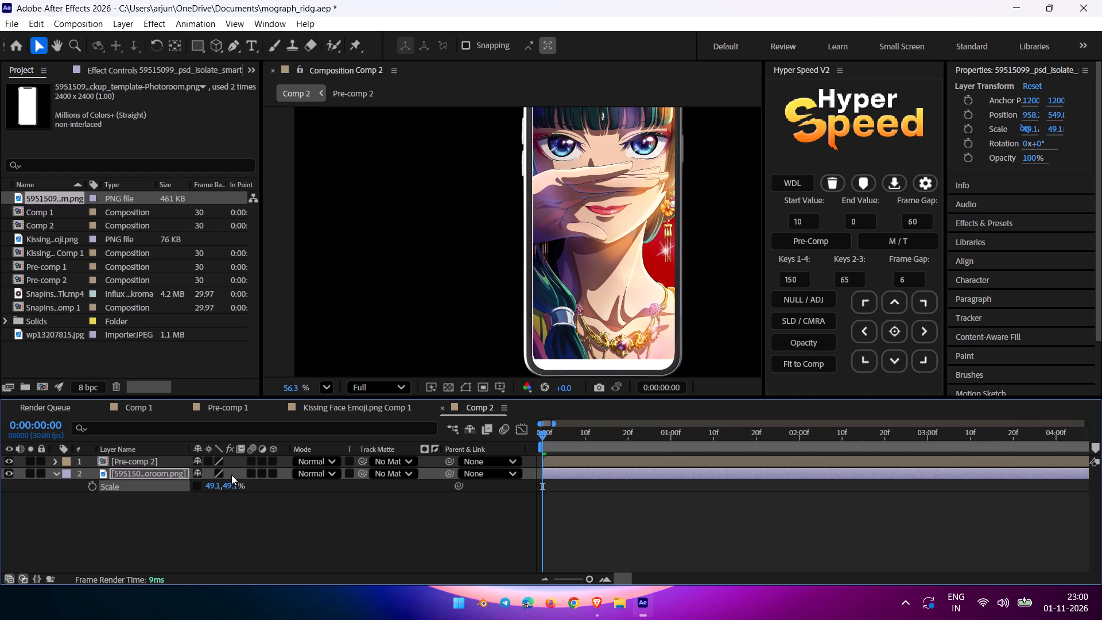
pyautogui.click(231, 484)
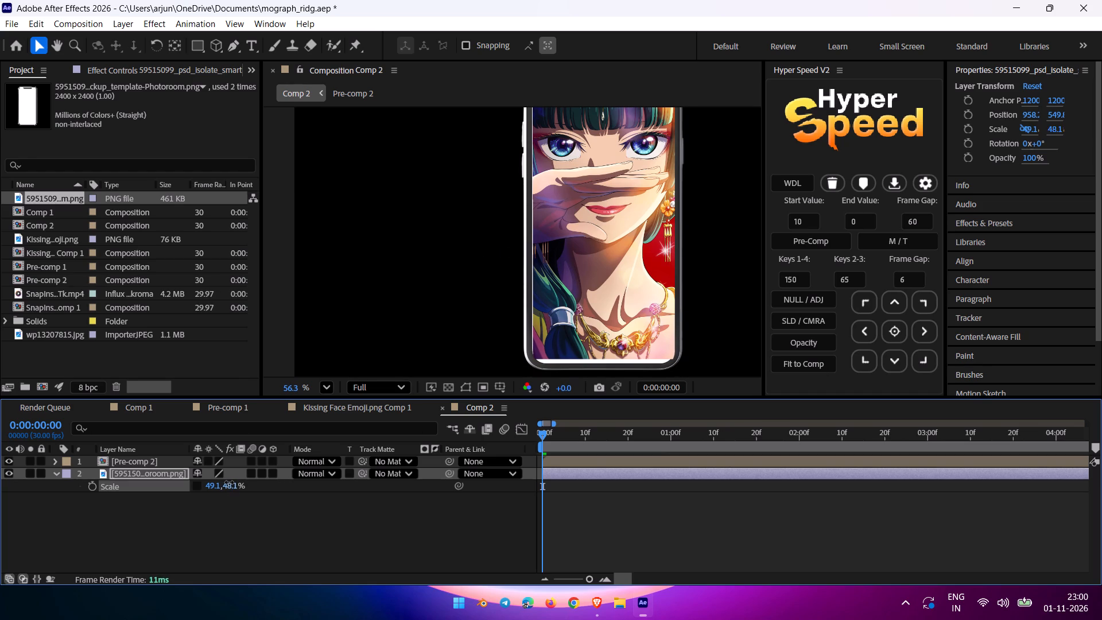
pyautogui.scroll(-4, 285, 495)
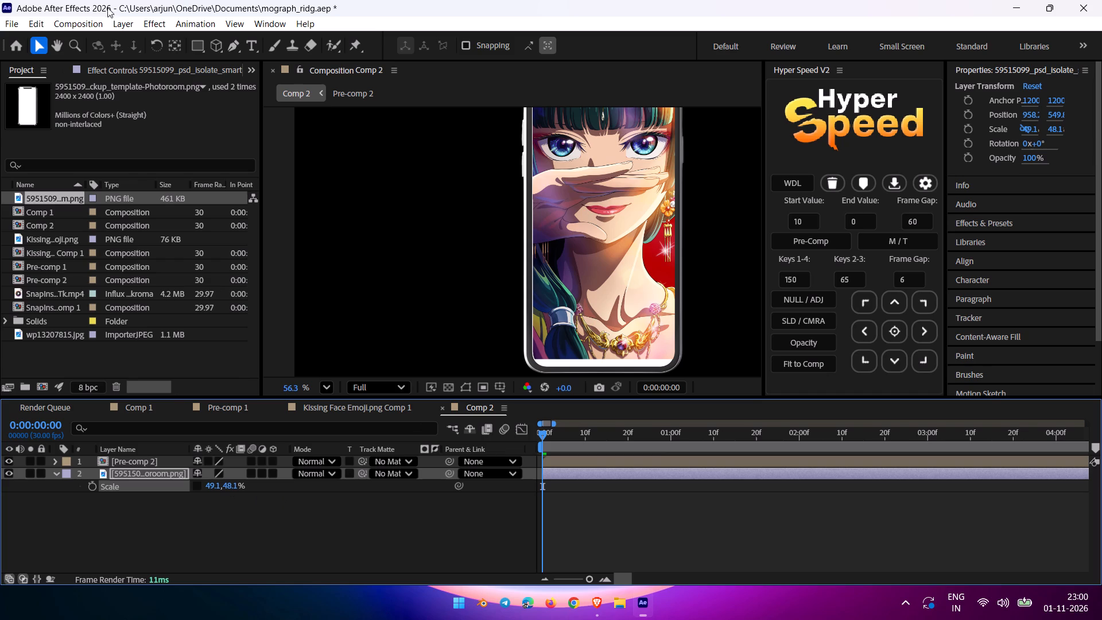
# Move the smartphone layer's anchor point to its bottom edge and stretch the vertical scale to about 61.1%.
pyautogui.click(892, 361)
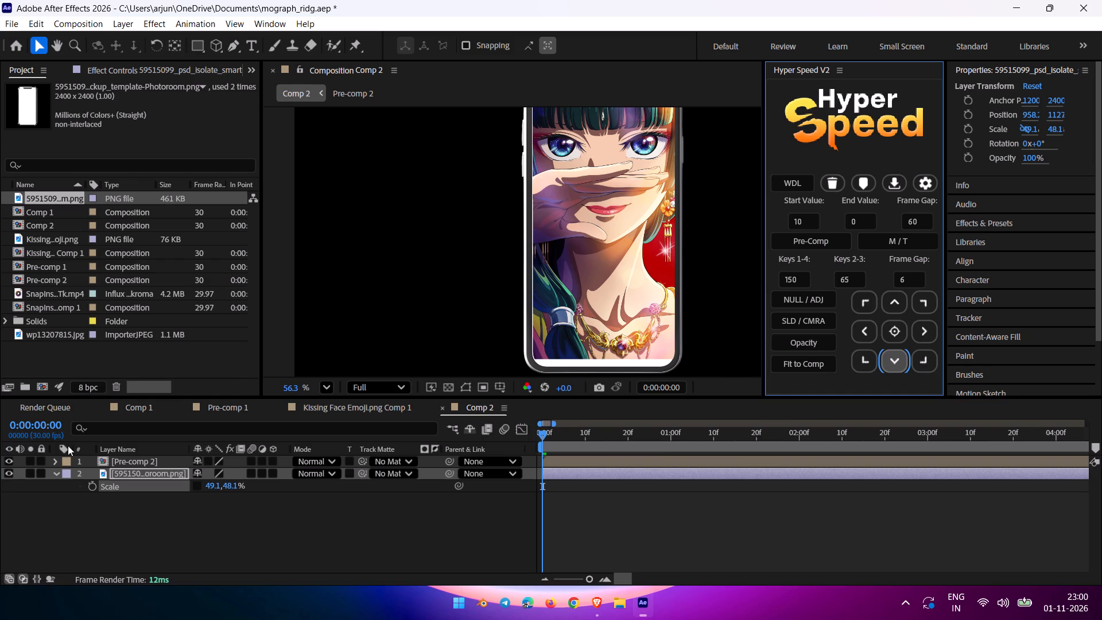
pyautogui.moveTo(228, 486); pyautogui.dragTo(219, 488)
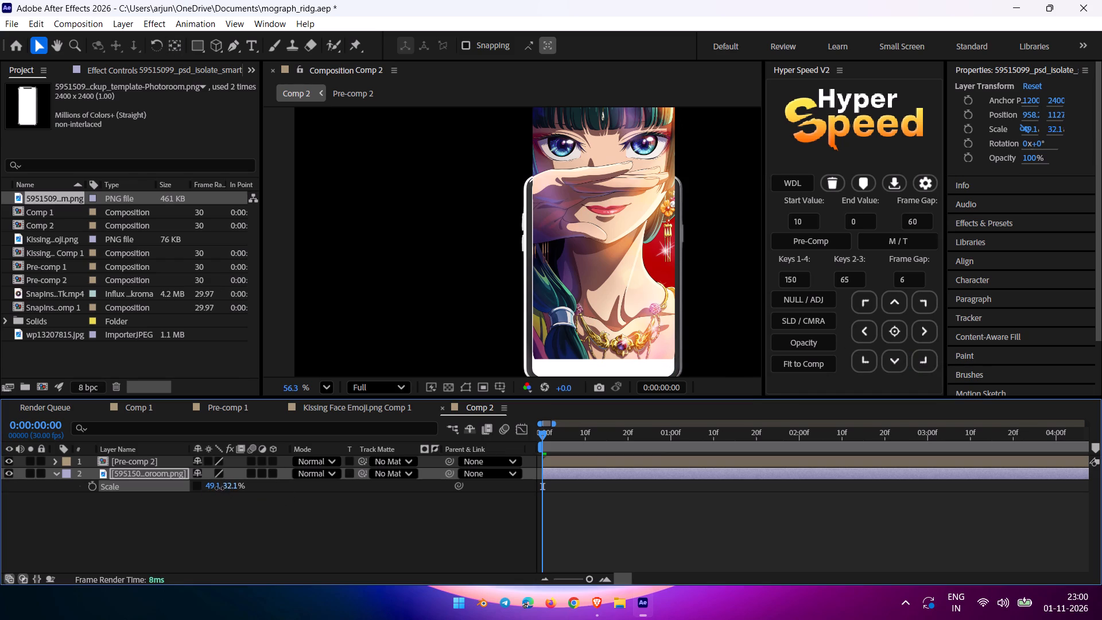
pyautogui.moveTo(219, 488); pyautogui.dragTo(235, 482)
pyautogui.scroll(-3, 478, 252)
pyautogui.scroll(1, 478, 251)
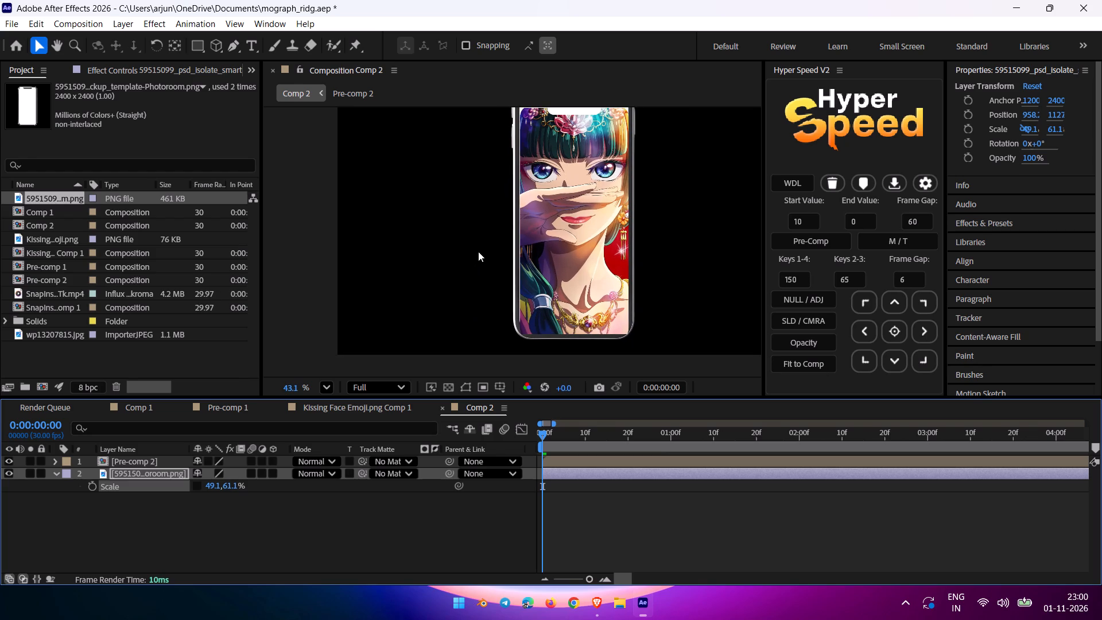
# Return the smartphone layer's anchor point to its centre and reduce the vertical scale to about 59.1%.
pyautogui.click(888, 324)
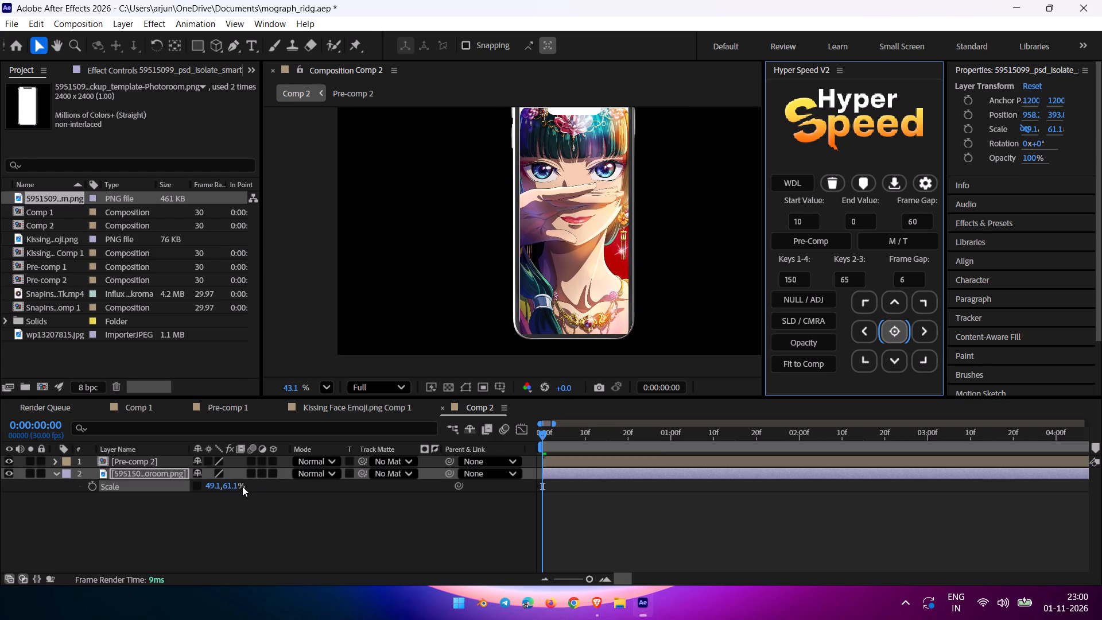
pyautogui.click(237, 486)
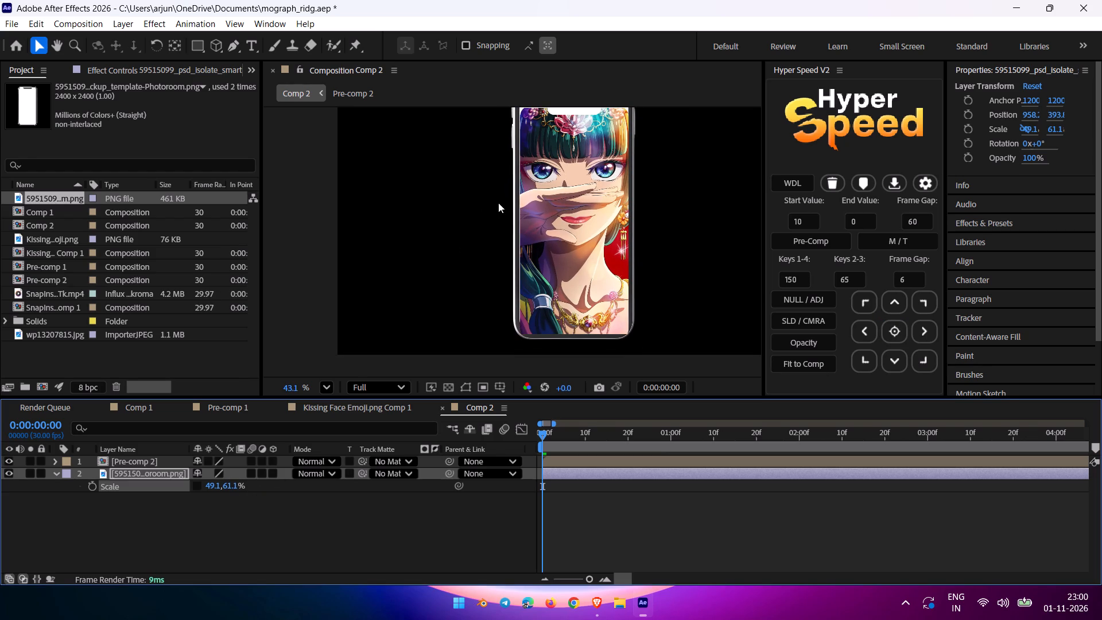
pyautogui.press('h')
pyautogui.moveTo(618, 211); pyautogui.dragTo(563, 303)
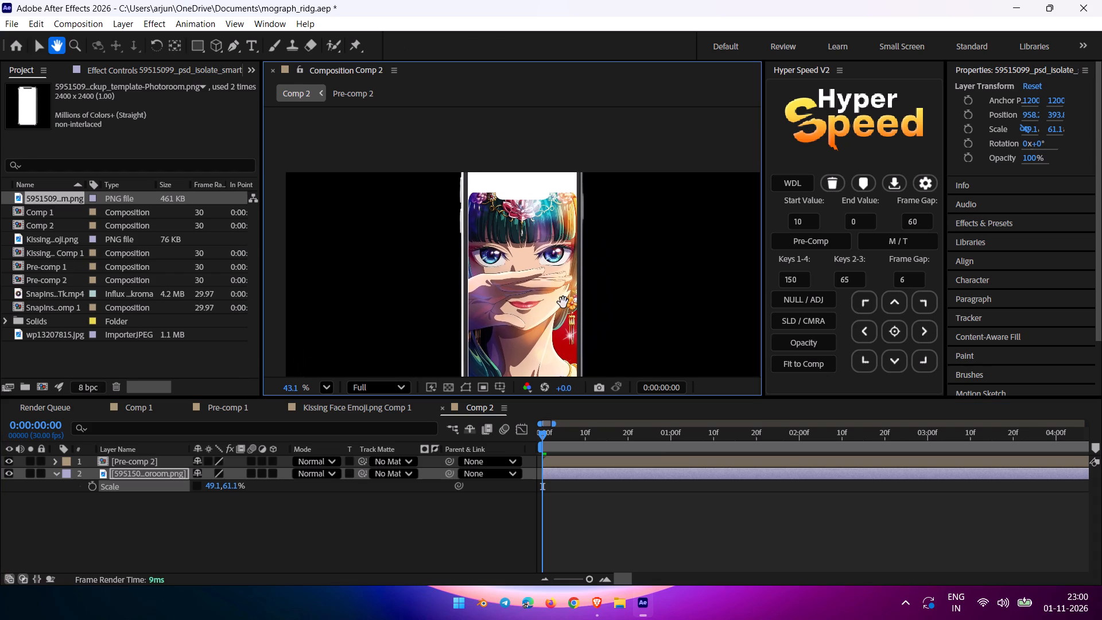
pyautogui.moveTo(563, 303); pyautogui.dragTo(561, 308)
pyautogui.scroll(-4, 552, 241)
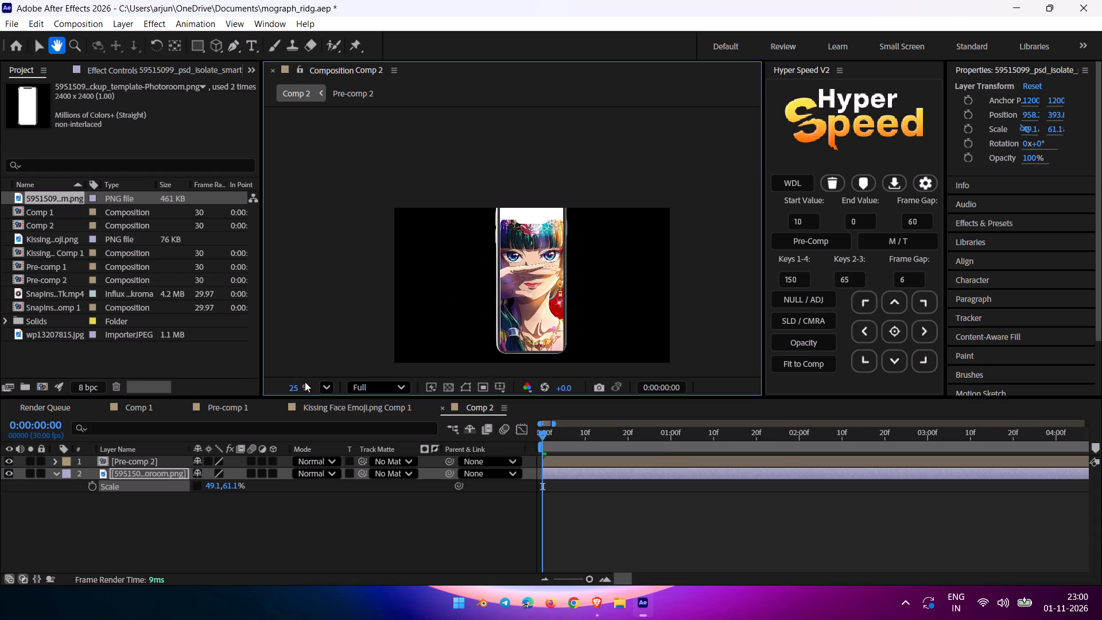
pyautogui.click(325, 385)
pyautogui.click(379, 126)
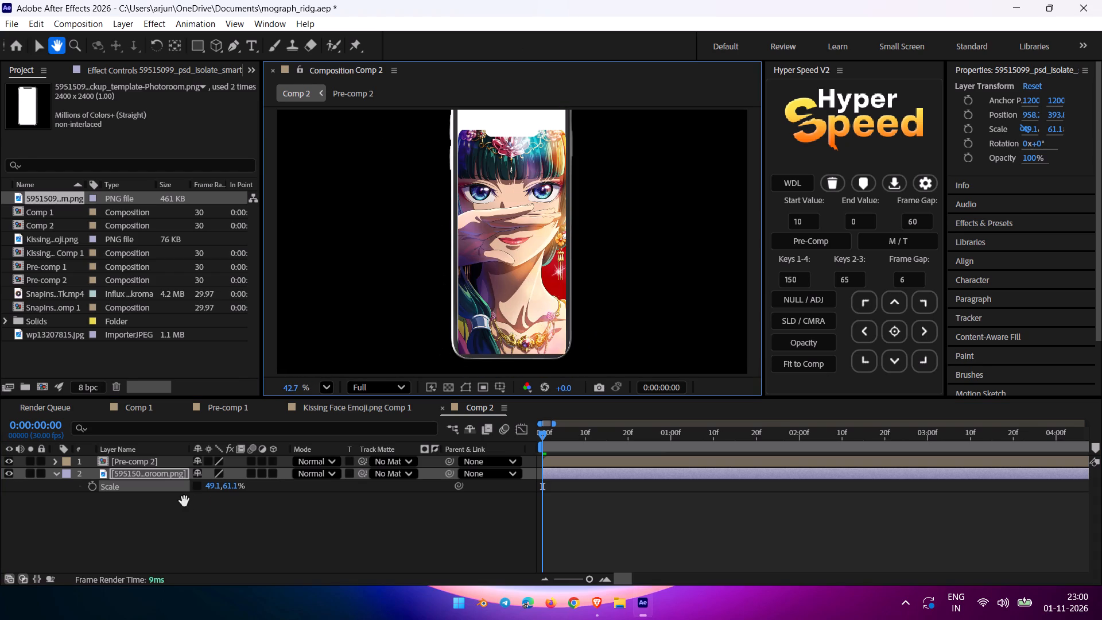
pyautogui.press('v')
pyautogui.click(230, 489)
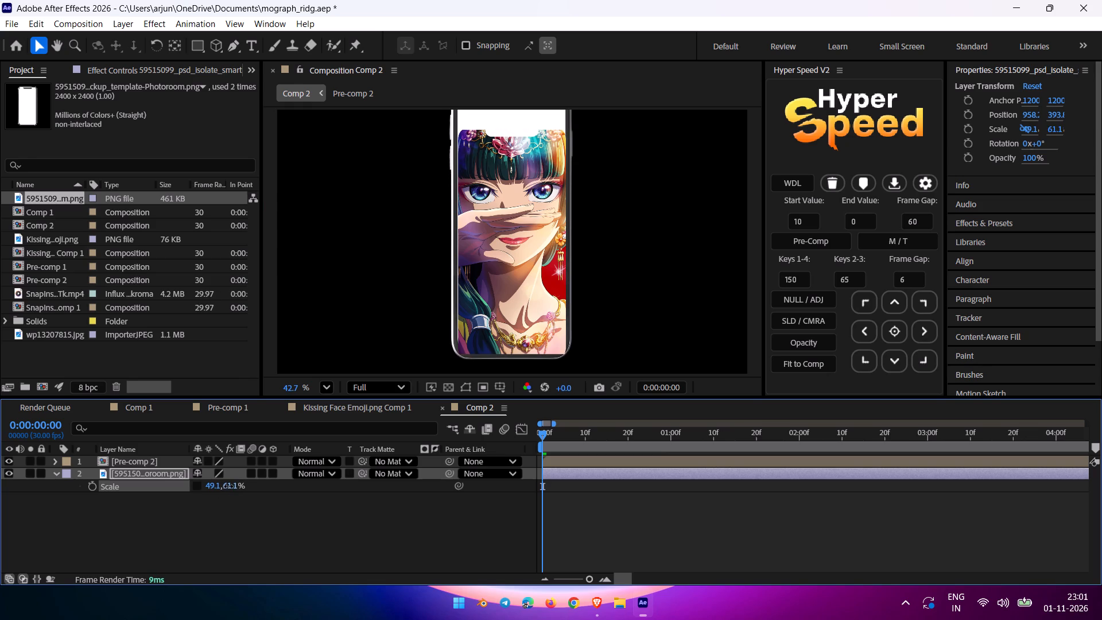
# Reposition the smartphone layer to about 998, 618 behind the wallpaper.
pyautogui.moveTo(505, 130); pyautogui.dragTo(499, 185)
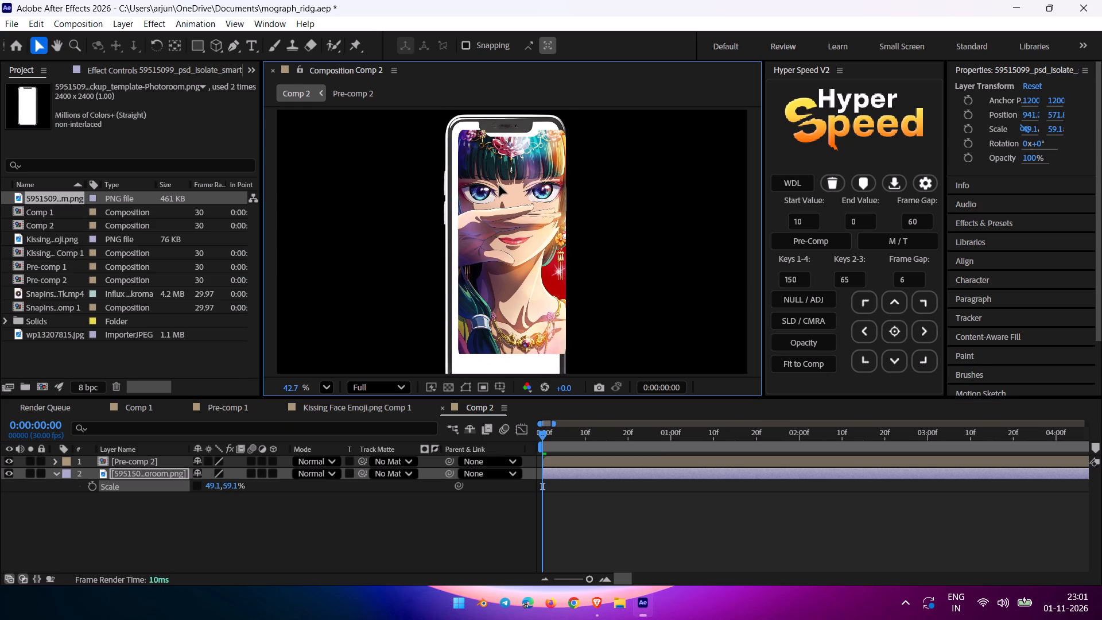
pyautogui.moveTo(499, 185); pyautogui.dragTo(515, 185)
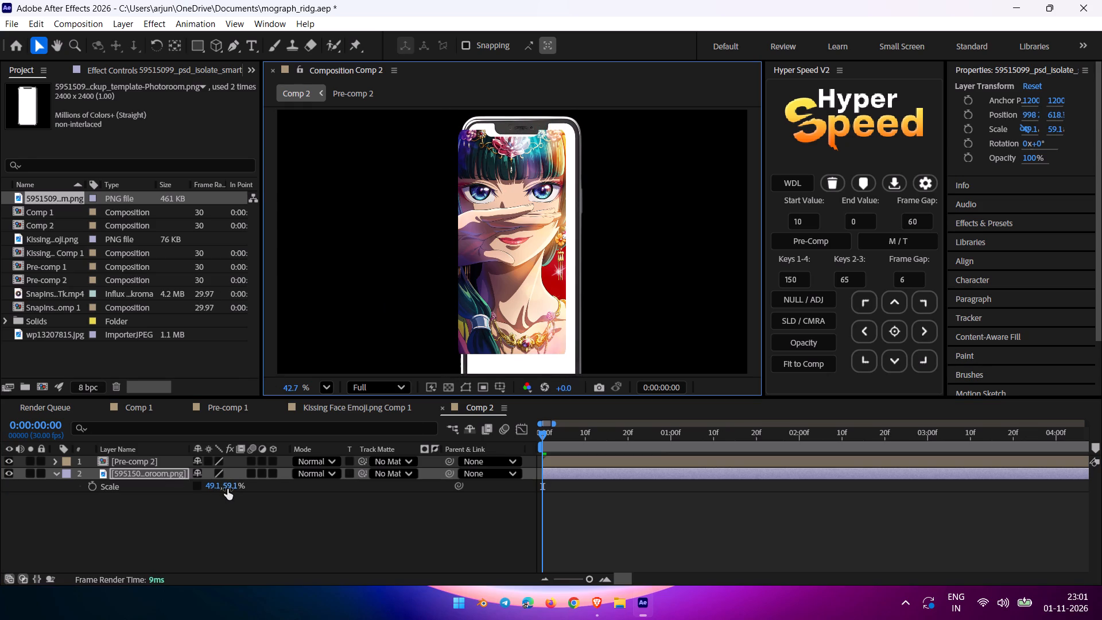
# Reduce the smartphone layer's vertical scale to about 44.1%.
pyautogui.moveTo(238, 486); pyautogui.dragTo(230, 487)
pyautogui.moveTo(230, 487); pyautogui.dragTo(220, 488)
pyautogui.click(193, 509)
# Check the Scale value of the phone matte layer inside Pre-comp 2, returning to Comp 2.
pyautogui.doubleClick(137, 462)
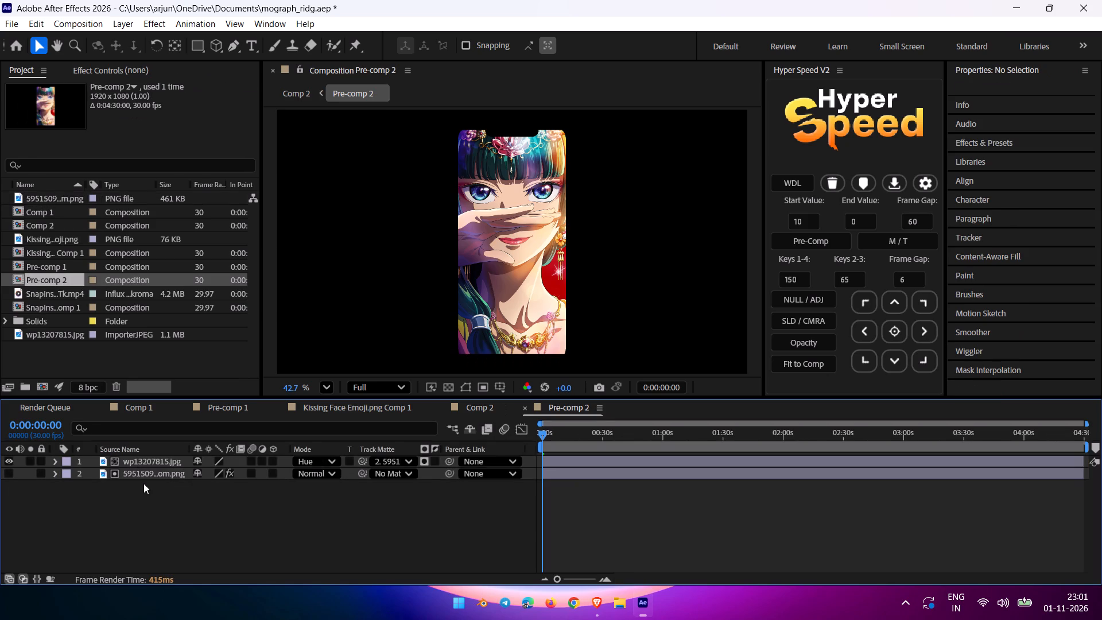
pyautogui.click(143, 483)
pyautogui.click(137, 476)
pyautogui.press('s')
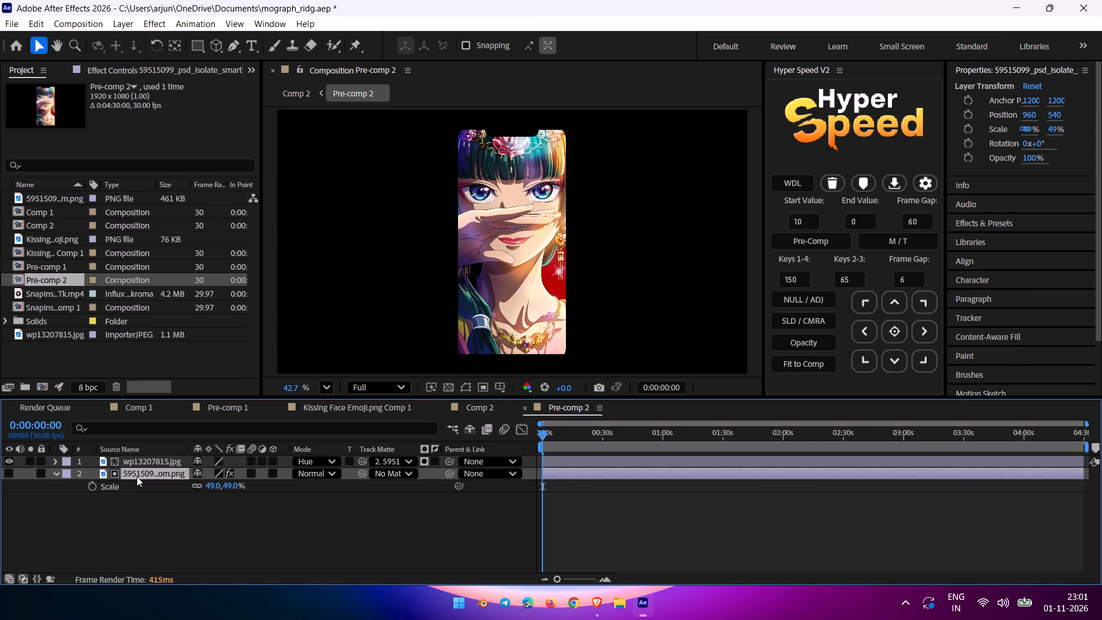
pyautogui.press('s')
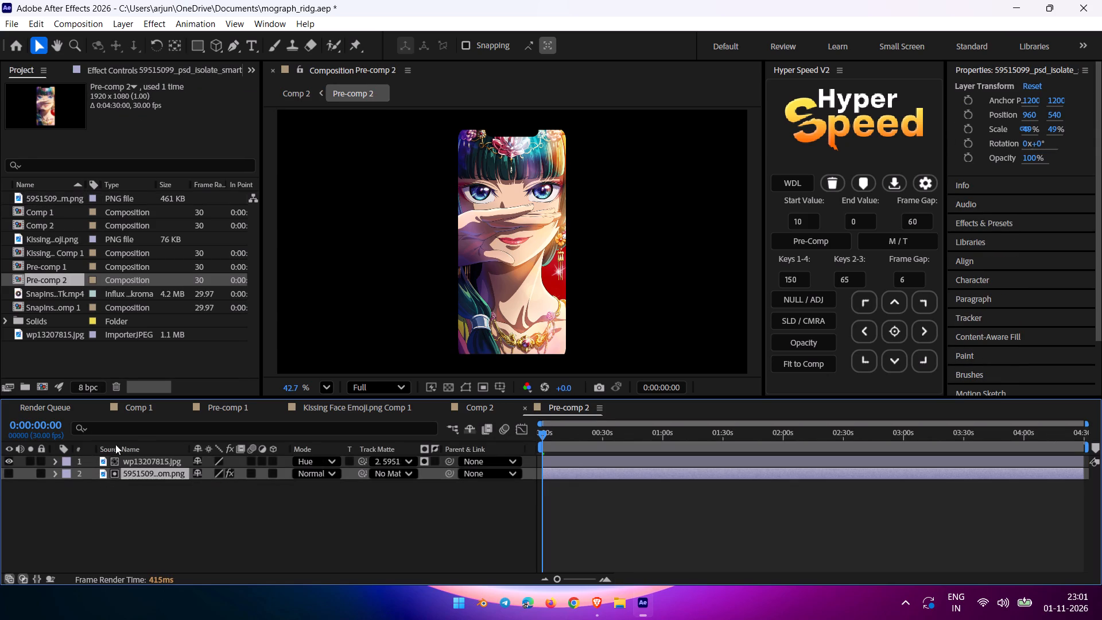
pyautogui.click(487, 404)
# Set the smartphone layer's horizontal and vertical scale to 49% each and relink its proportions.
pyautogui.click(129, 521)
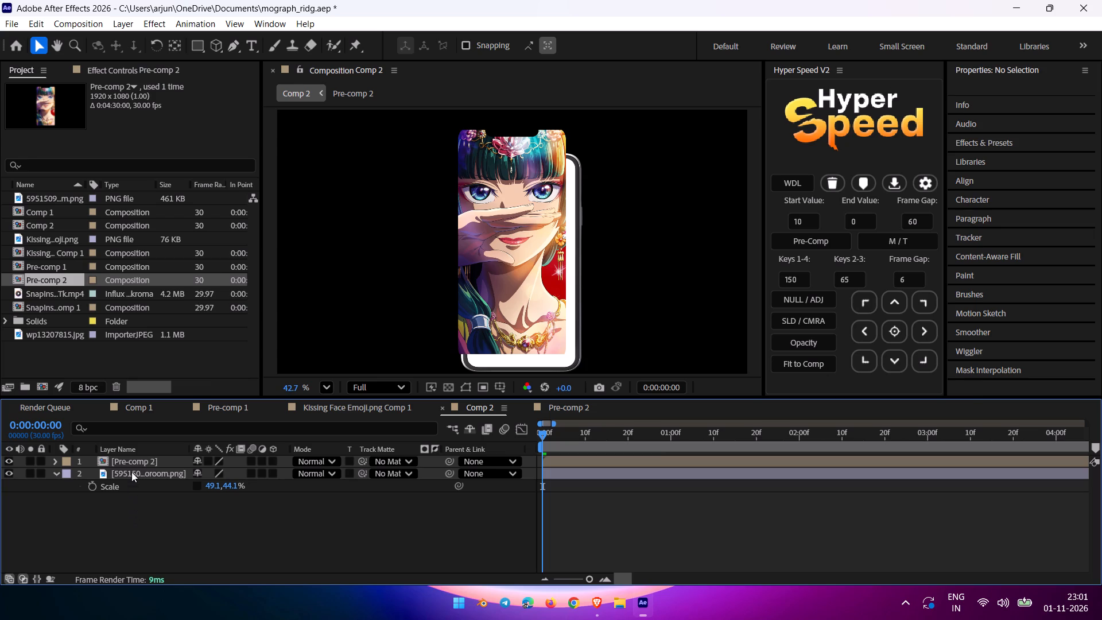
pyautogui.click(131, 472)
pyautogui.click(199, 483)
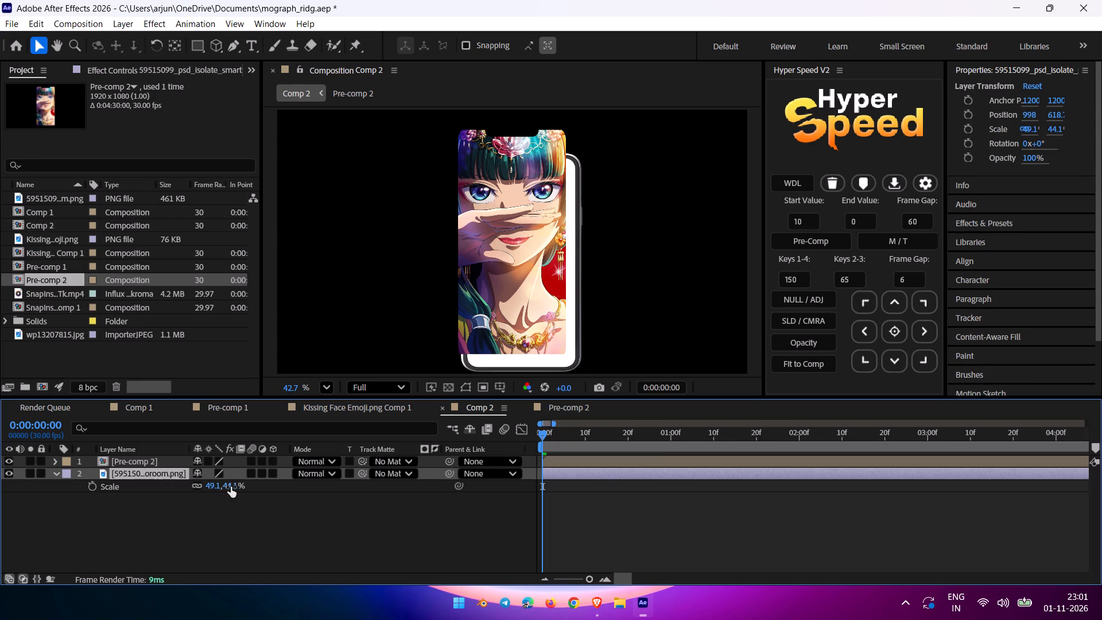
pyautogui.click(231, 487)
pyautogui.press('BackSpace')
pyautogui.write('49')
pyautogui.press('Return')
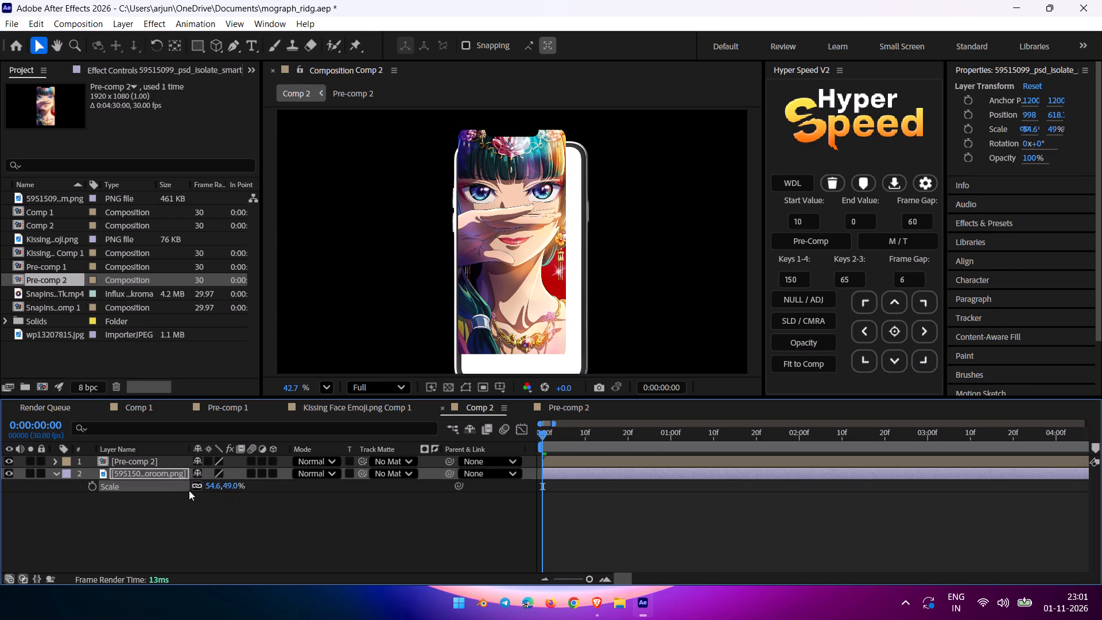
pyautogui.click(200, 487)
pyautogui.click(209, 487)
pyautogui.press('BackSpace')
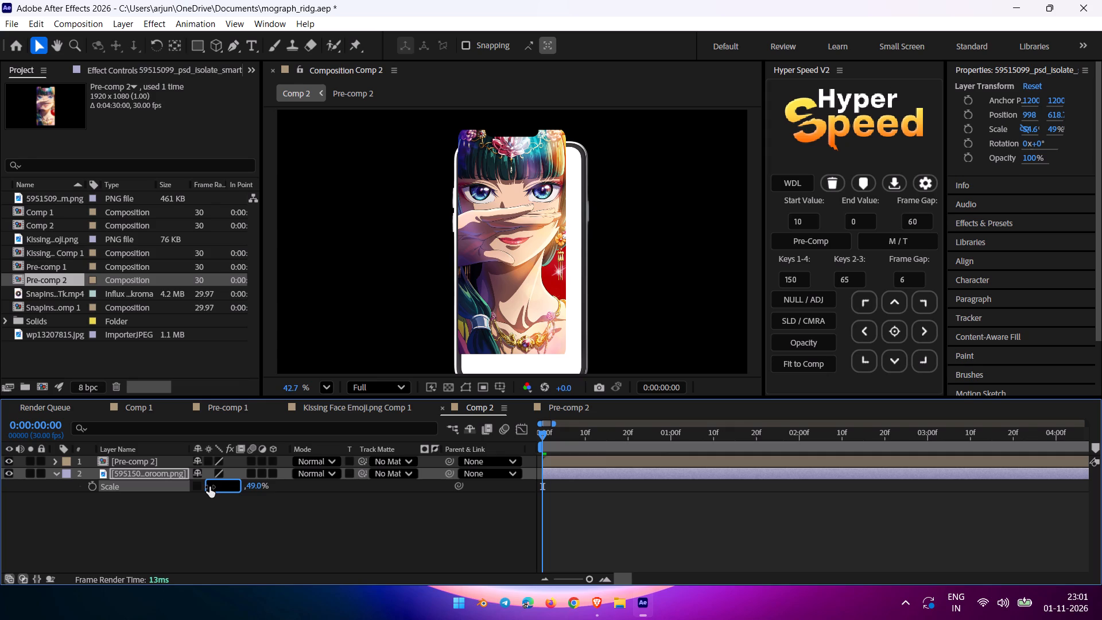
pyautogui.write('49')
pyautogui.press('Return')
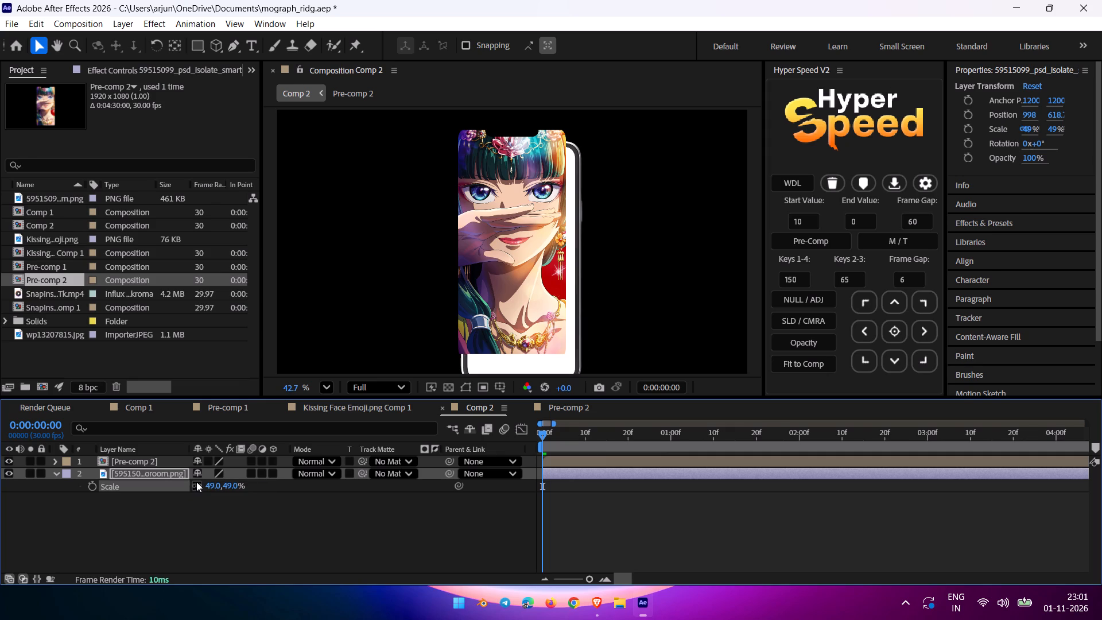
pyautogui.click(196, 482)
pyautogui.click(211, 516)
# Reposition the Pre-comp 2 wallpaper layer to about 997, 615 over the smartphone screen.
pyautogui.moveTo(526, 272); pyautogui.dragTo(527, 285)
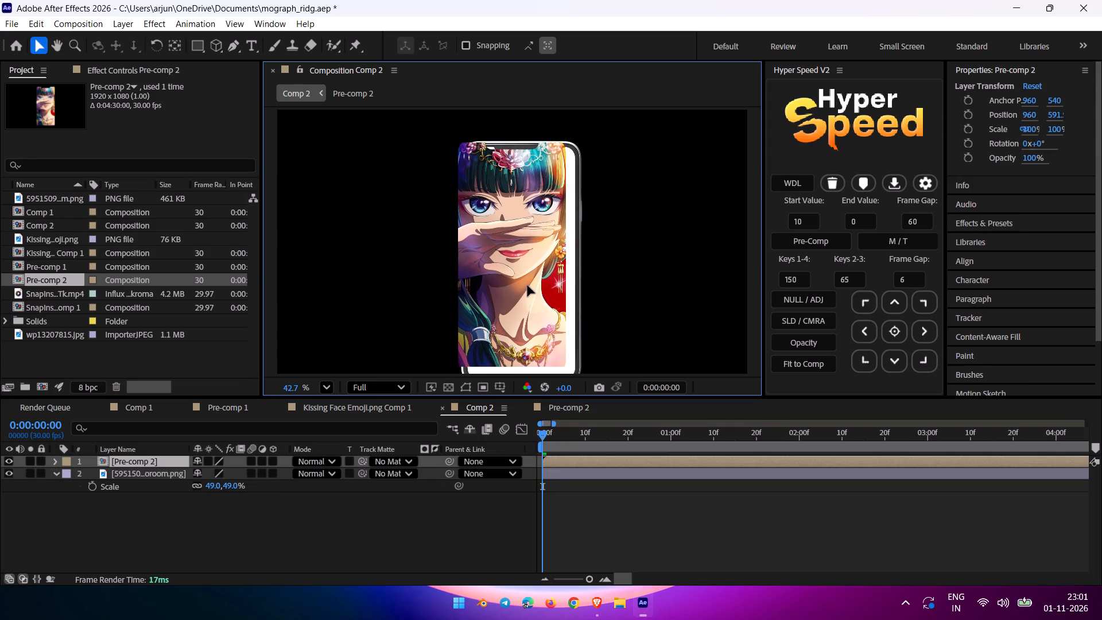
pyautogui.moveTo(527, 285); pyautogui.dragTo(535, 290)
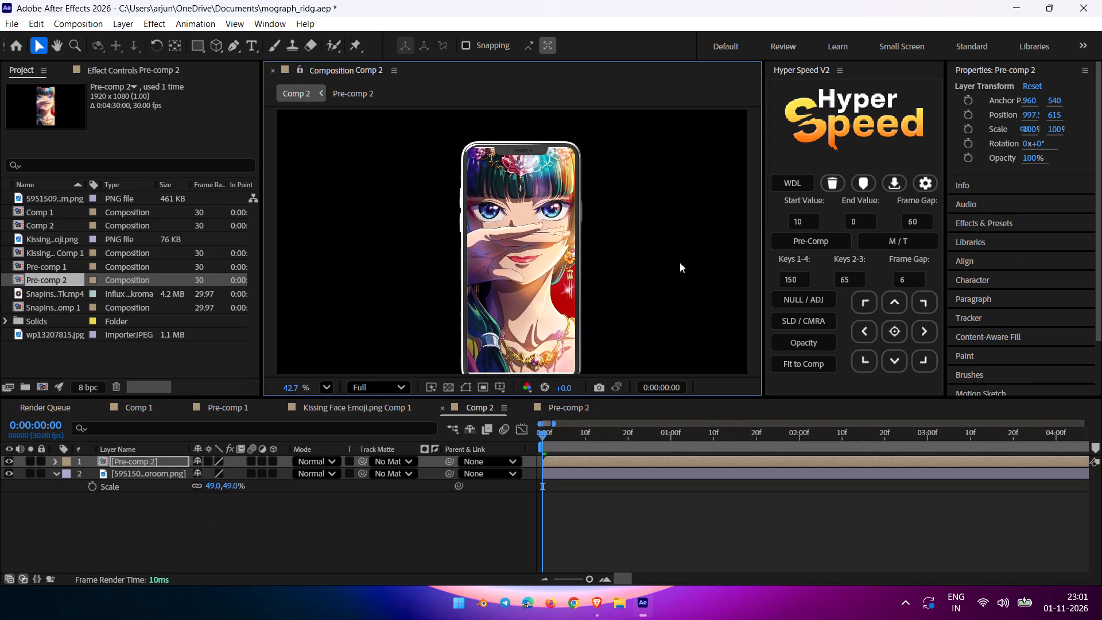
# Move the smartphone layer up and slightly left so the whole phone fits inside the composition frame.
pyautogui.press('h')
pyautogui.moveTo(659, 301); pyautogui.dragTo(627, 292)
pyautogui.click(130, 537)
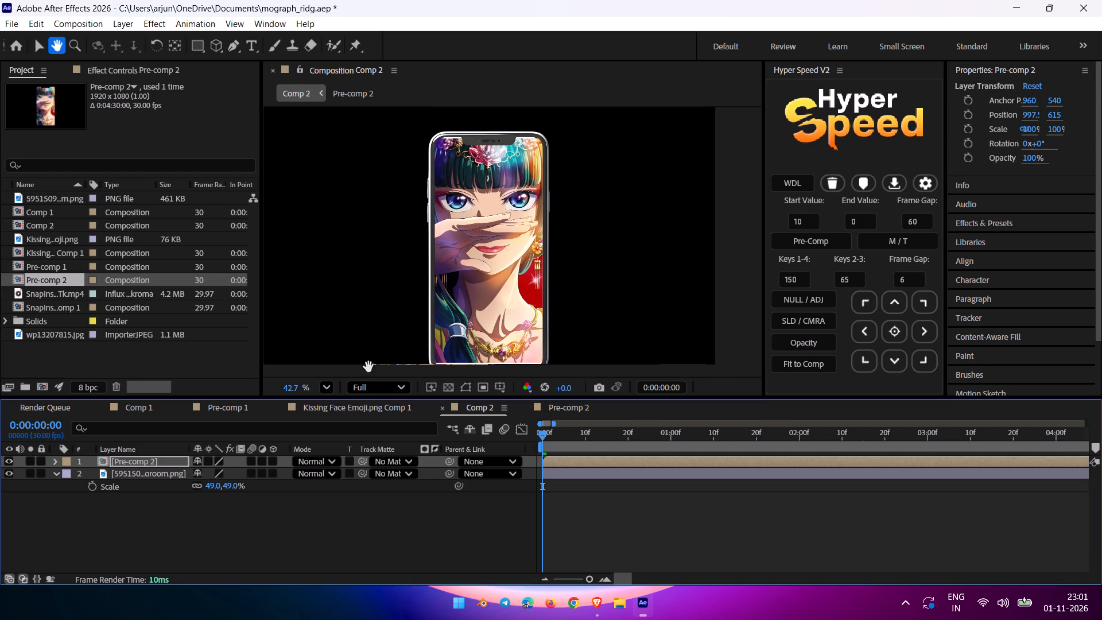
pyautogui.click(237, 532)
pyautogui.press('v')
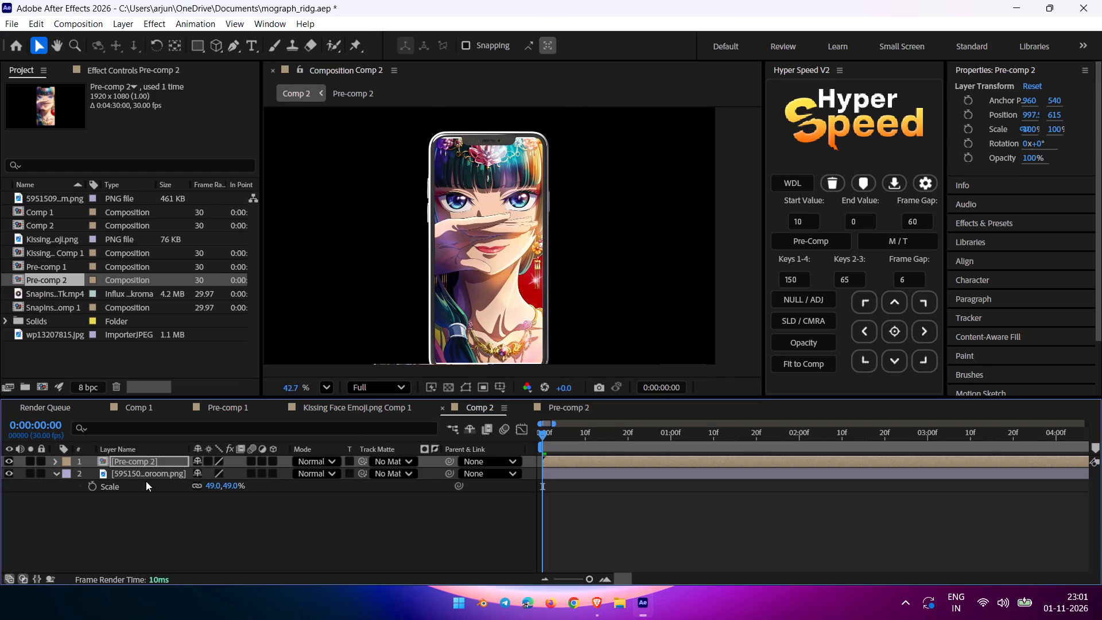
pyautogui.click(146, 481)
pyautogui.click(144, 472)
pyautogui.moveTo(511, 238); pyautogui.dragTo(507, 214)
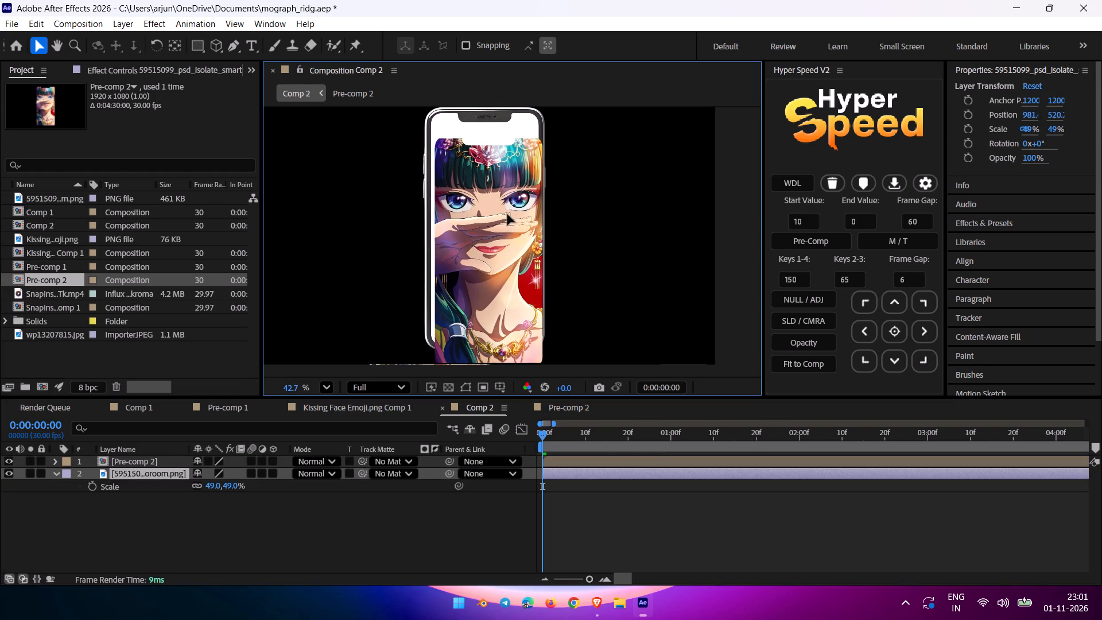
pyautogui.moveTo(507, 214); pyautogui.dragTo(506, 217)
# Reposition the Pre-comp 2 wallpaper layer to about 971, 528 to fit inside the moved smartphone frame.
pyautogui.click(132, 469)
pyautogui.click(133, 459)
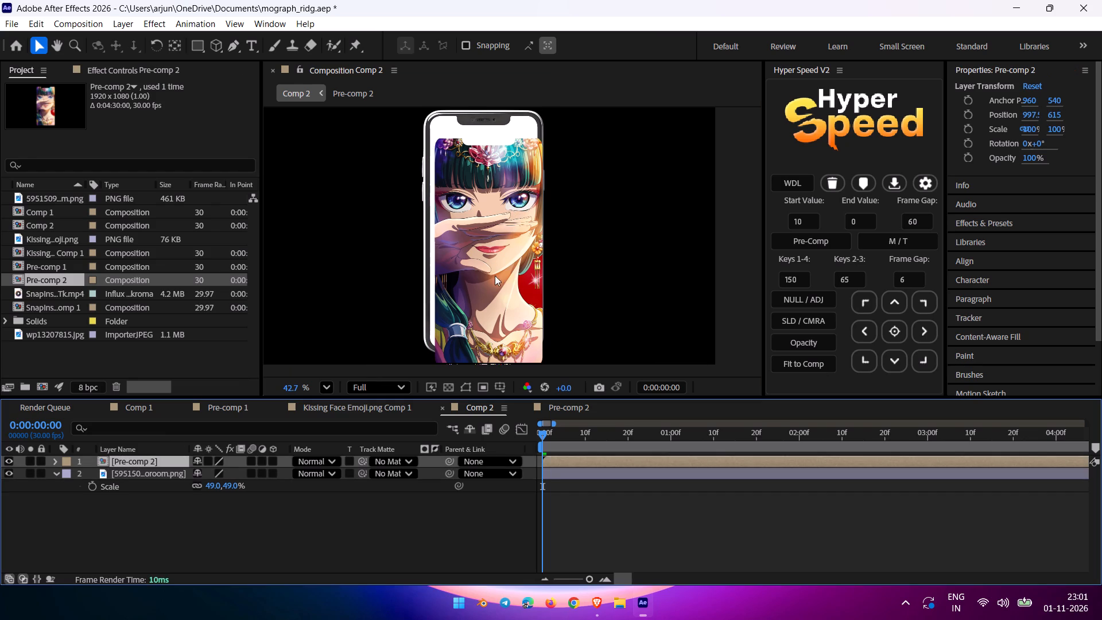
pyautogui.moveTo(495, 276); pyautogui.dragTo(492, 254)
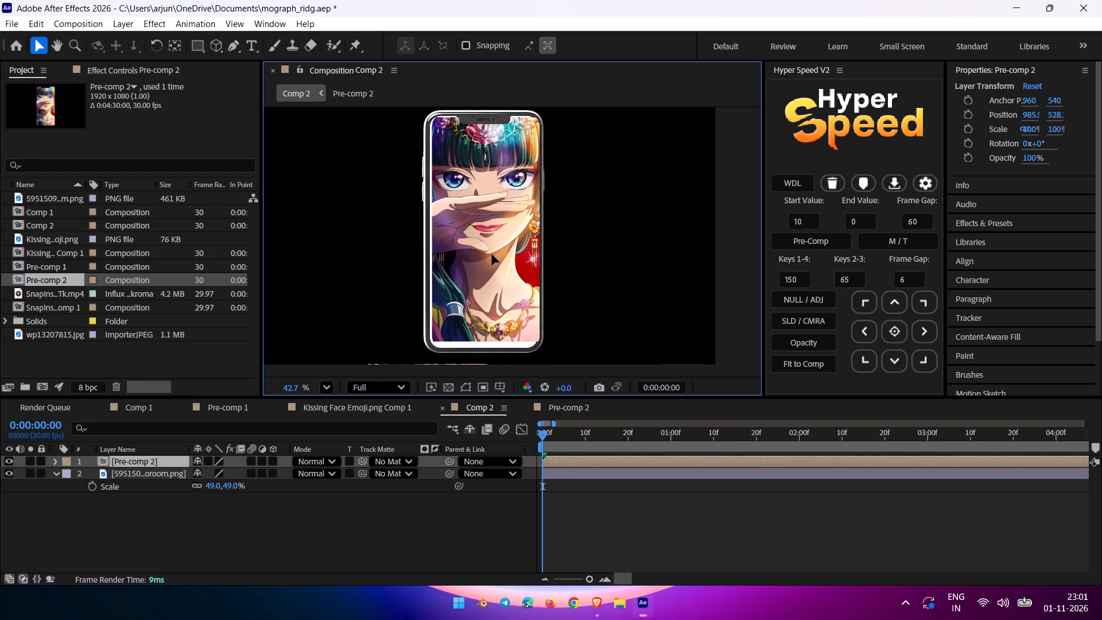
pyautogui.moveTo(492, 254); pyautogui.dragTo(489, 255)
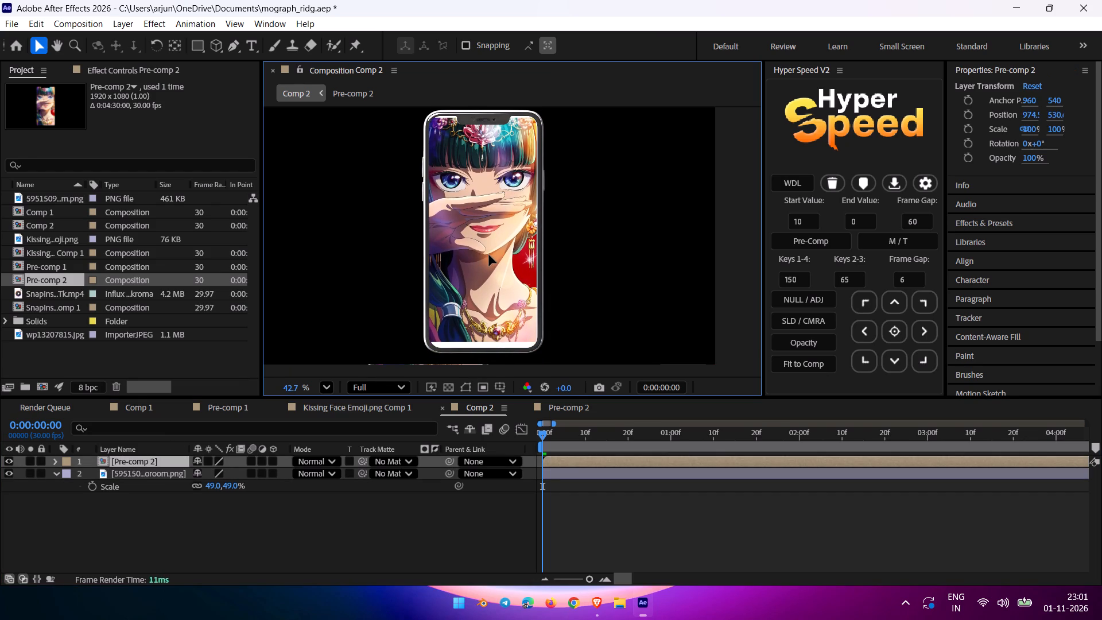
pyautogui.moveTo(489, 255); pyautogui.dragTo(487, 260)
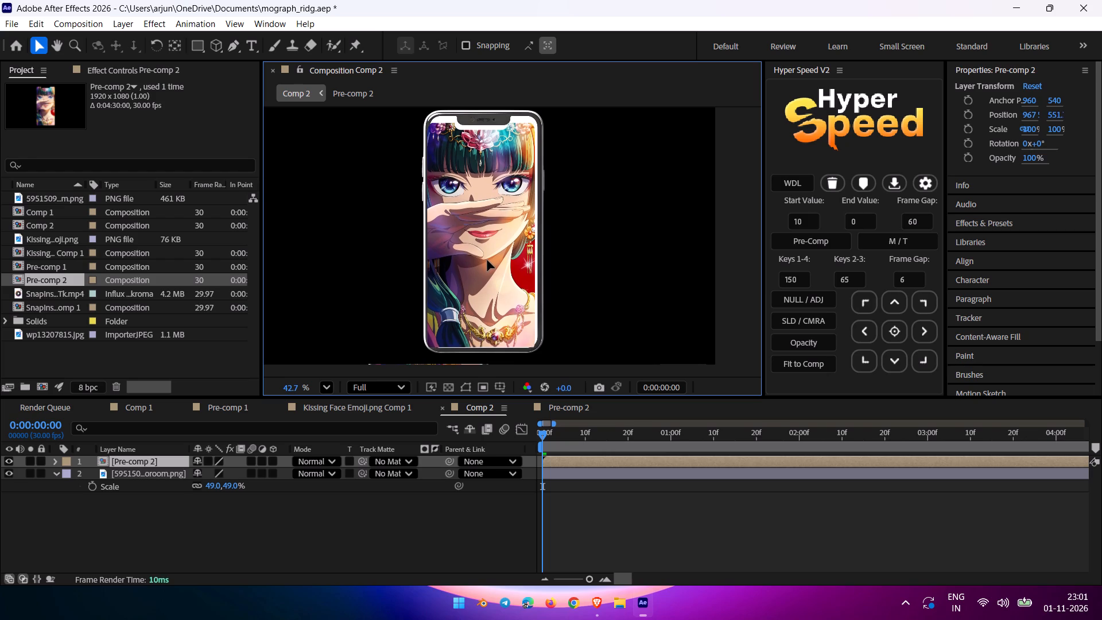
pyautogui.moveTo(487, 260); pyautogui.dragTo(488, 254)
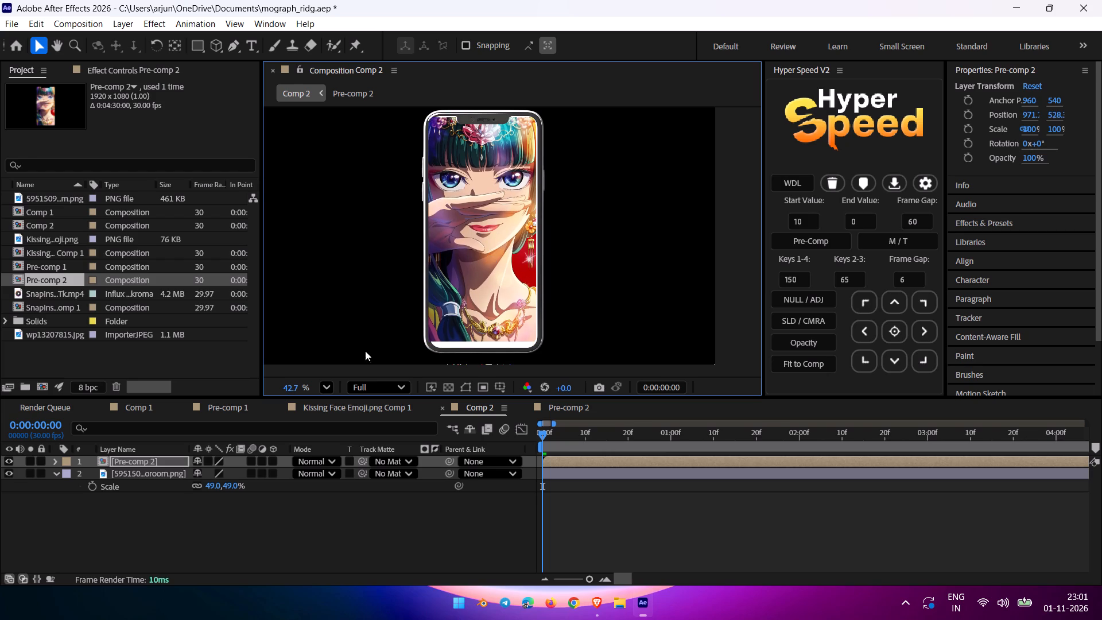
# Unlink the Pre-comp 2 layer's scale proportions and stretch only its vertical scale to 102.7%.
pyautogui.press('s')
pyautogui.click(194, 473)
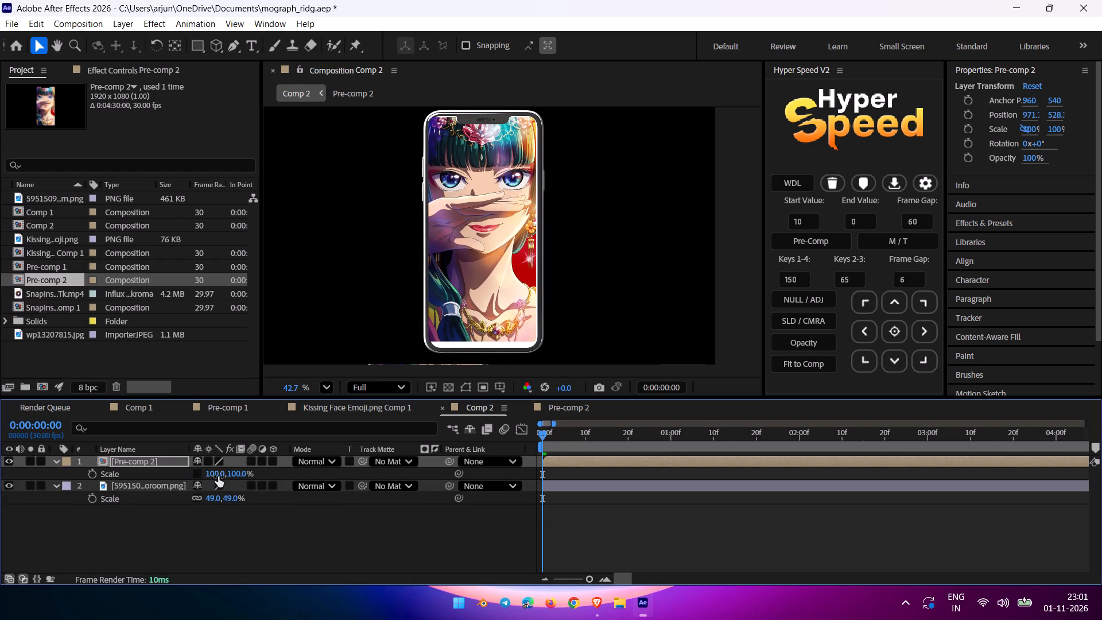
pyautogui.keyDown('ctrl'); pyautogui.moveTo(235, 471); pyautogui.dragTo(242, 471); pyautogui.keyUp('ctrl')
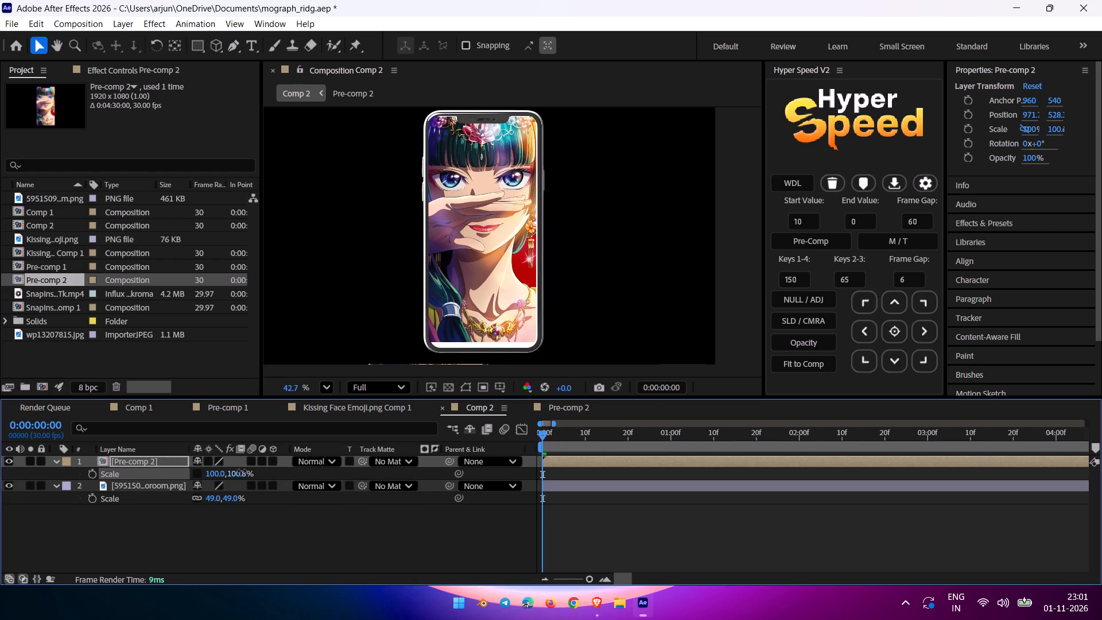
pyautogui.keyDown('ctrl'); pyautogui.moveTo(242, 471); pyautogui.dragTo(257, 469); pyautogui.keyUp('ctrl')
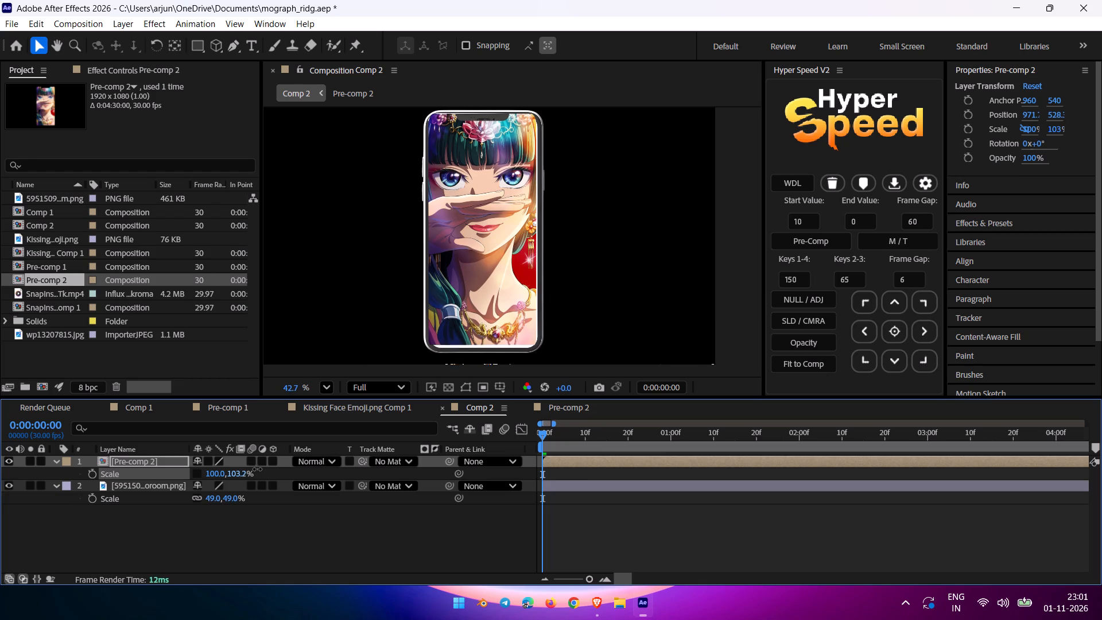
pyautogui.keyDown('ctrl'); pyautogui.moveTo(257, 469); pyautogui.dragTo(259, 467); pyautogui.keyUp('ctrl')
pyautogui.click(496, 277)
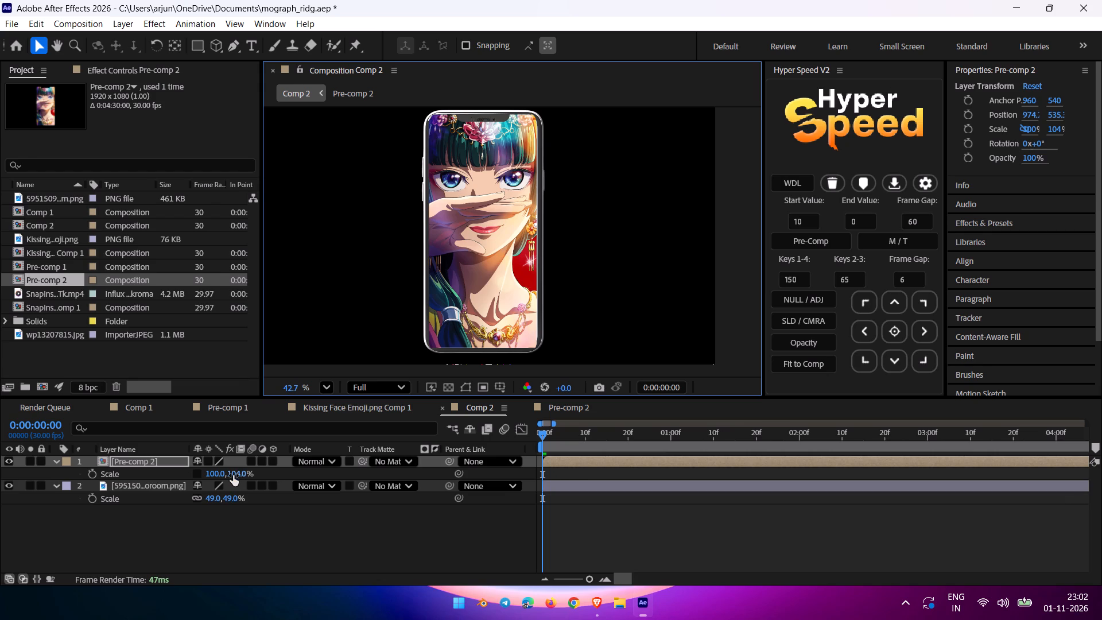
pyautogui.keyDown('ctrl'); pyautogui.moveTo(228, 476); pyautogui.dragTo(218, 476); pyautogui.keyUp('ctrl')
# Reposition the Pre-comp 2 wallpaper layer to about 978, 540 over the smartphone screen and collapse both layers' scale properties.
pyautogui.click(470, 309)
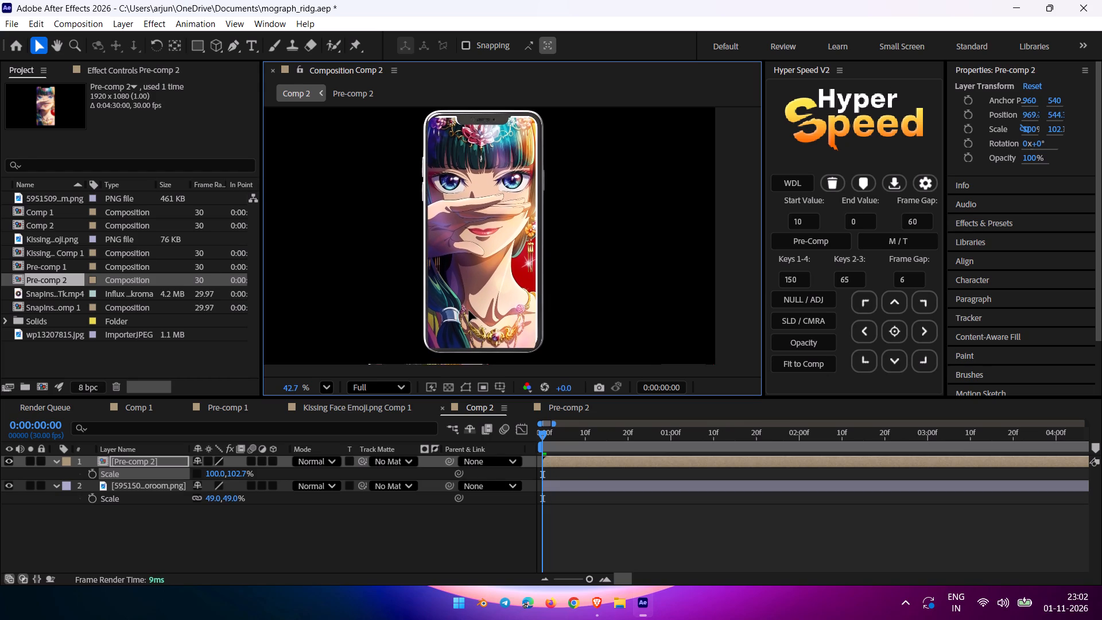
pyautogui.click(223, 561)
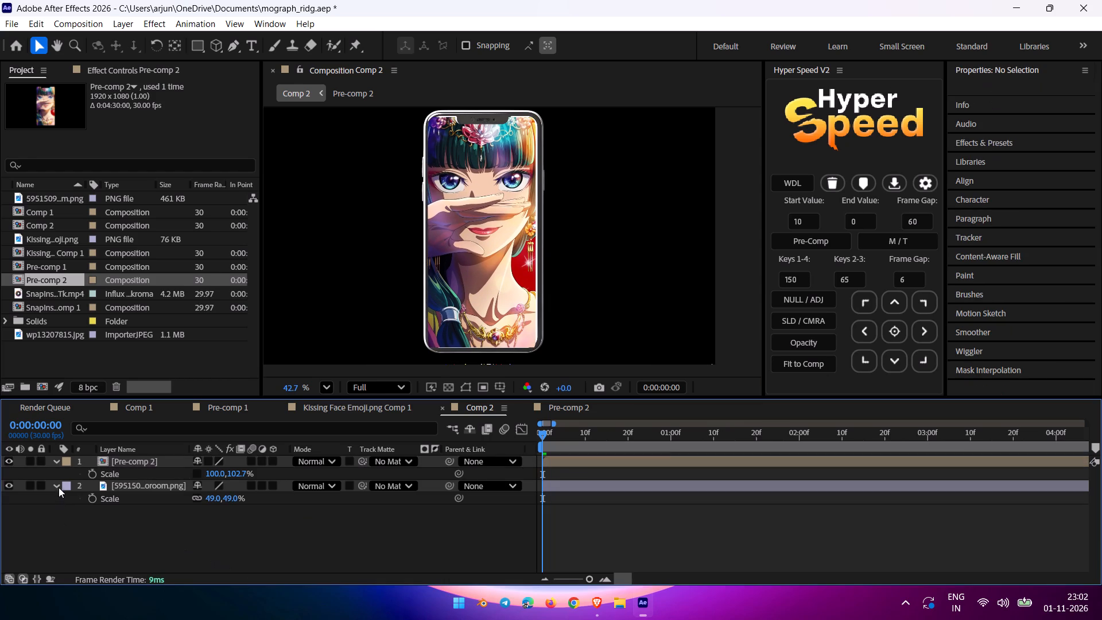
pyautogui.click(56, 482)
pyautogui.click(54, 458)
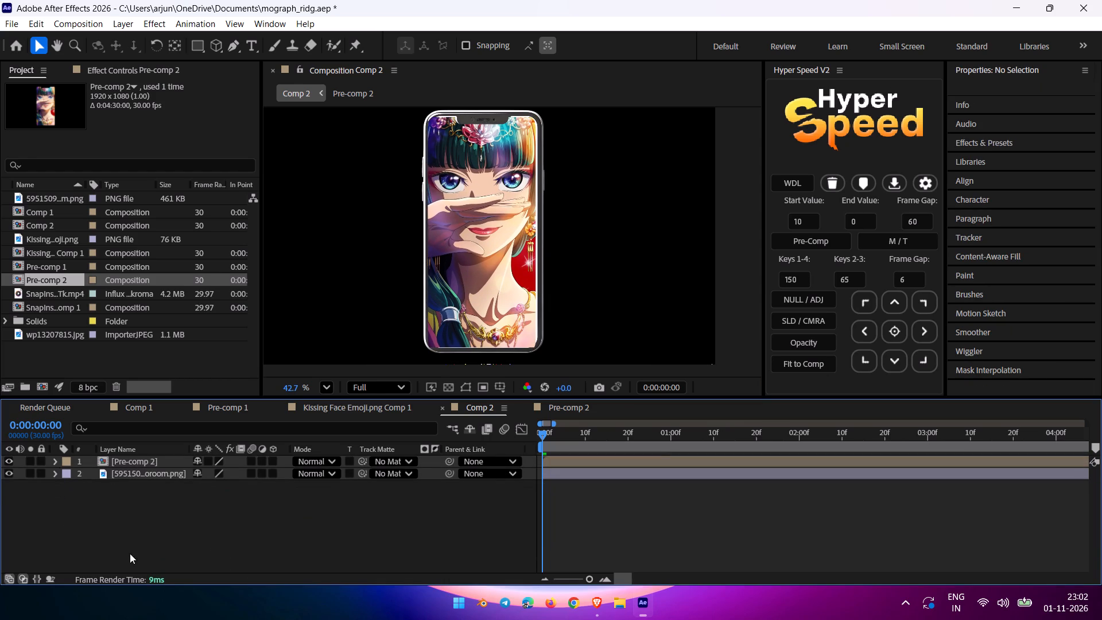
pyautogui.click(130, 553)
pyautogui.click(470, 286)
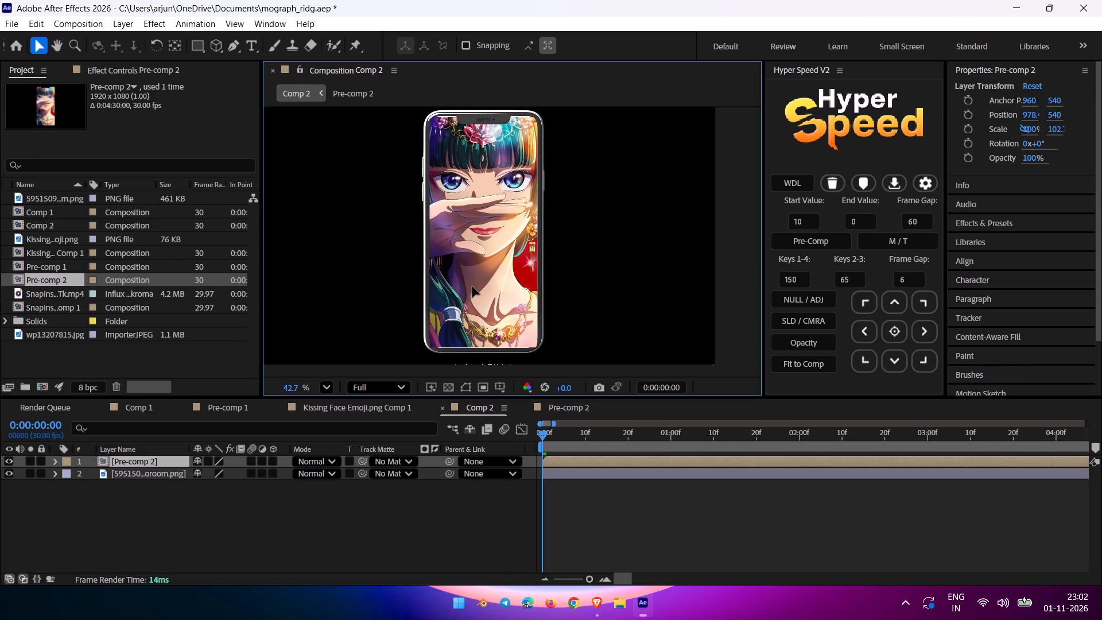
pyautogui.click(370, 544)
# Unlink the smartphone layer's scale proportions and set its scale to 48.5% horizontally and 48.1% vertically.
pyautogui.click(117, 479)
pyautogui.press('s')
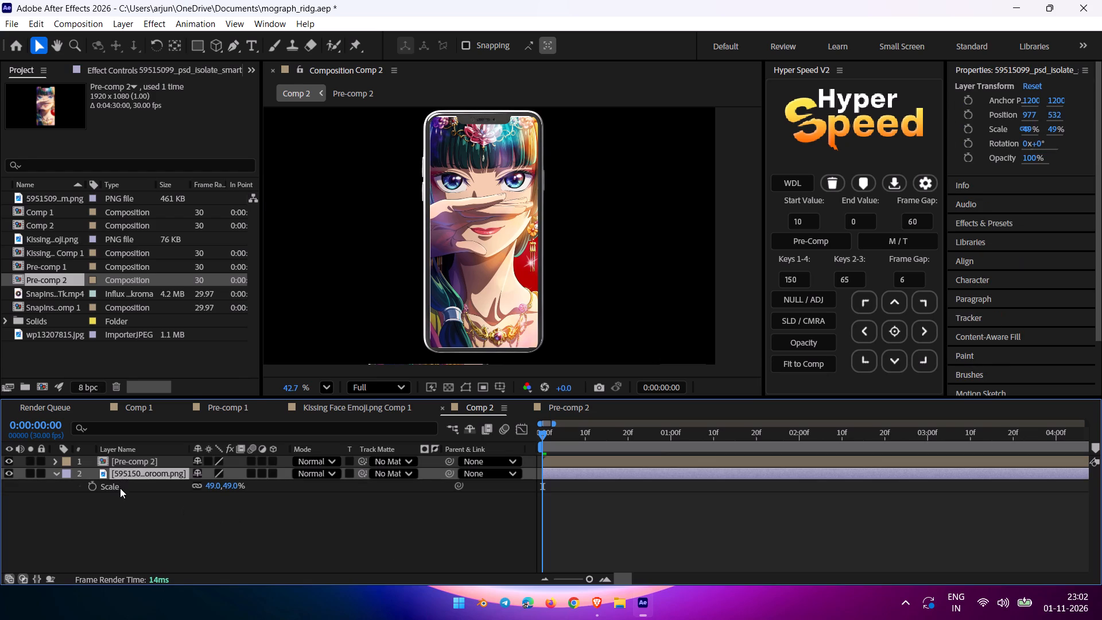
pyautogui.click(197, 489)
pyautogui.keyDown('ctrl'); pyautogui.click(209, 489); pyautogui.keyUp('ctrl')
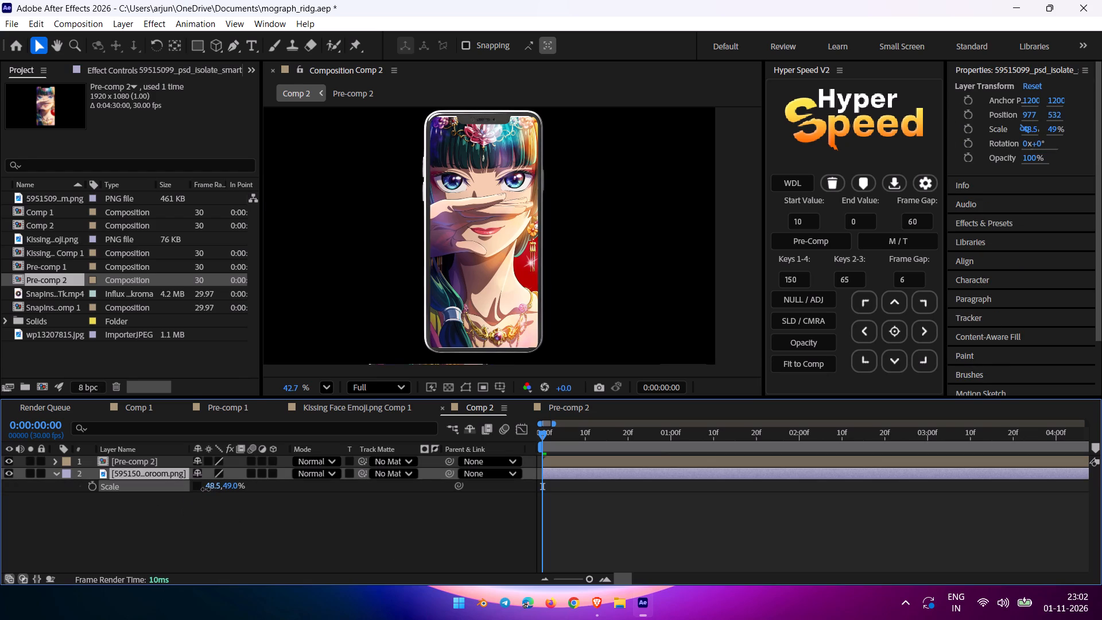
pyautogui.keyDown('ctrl'); pyautogui.click(232, 483); pyautogui.keyUp('ctrl')
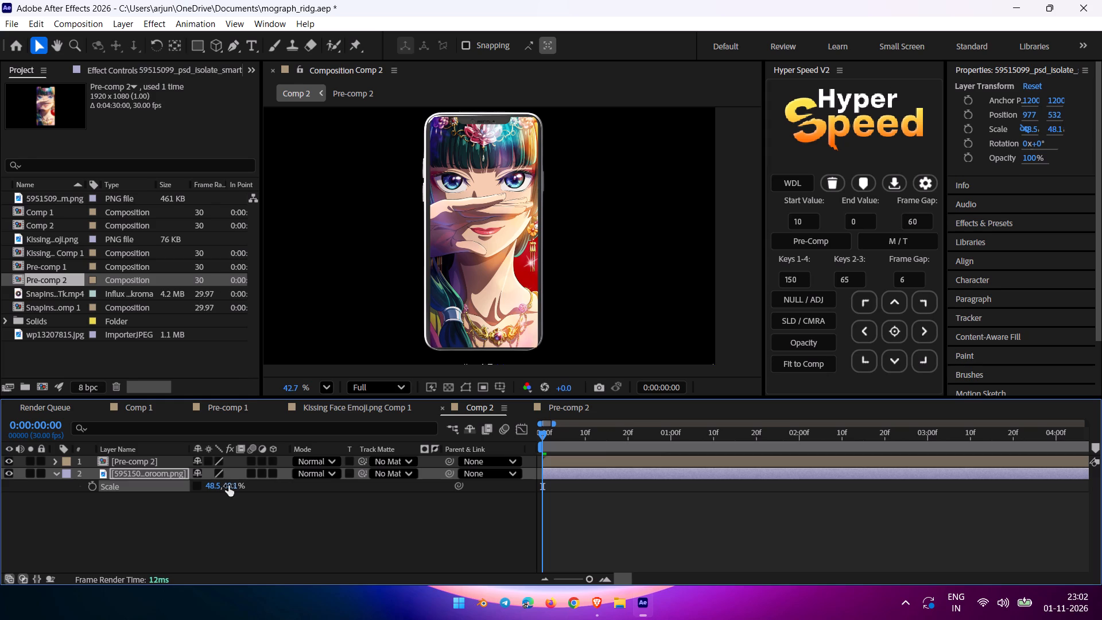
pyautogui.click(230, 516)
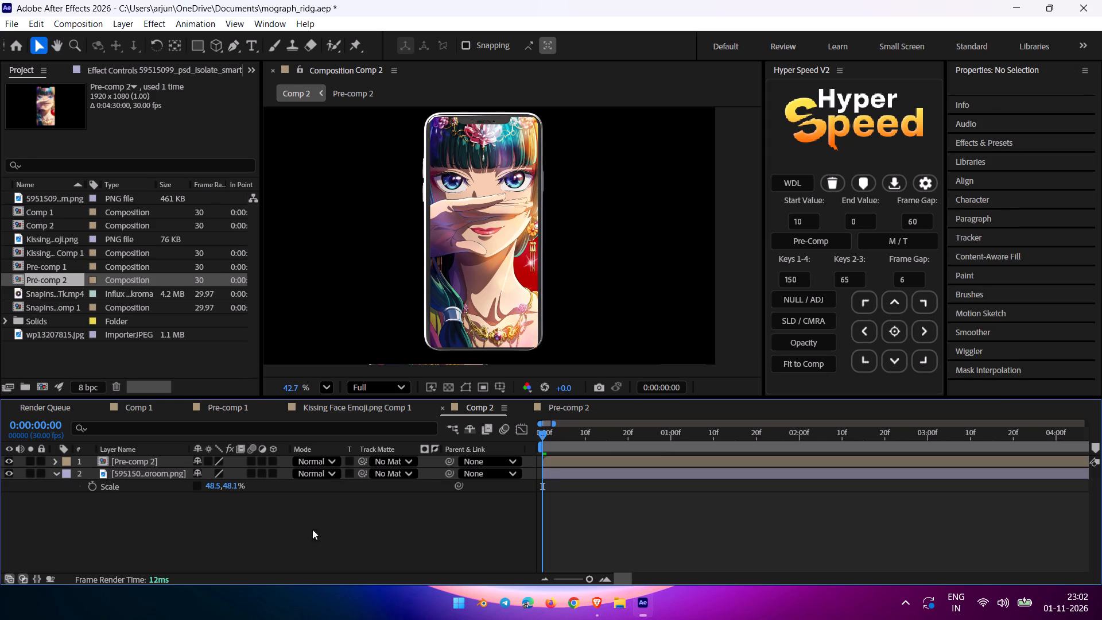
# Reposition the Pre-comp 2 wallpaper layer to about 974, 537 within the smartphone frame.
pyautogui.click(498, 322)
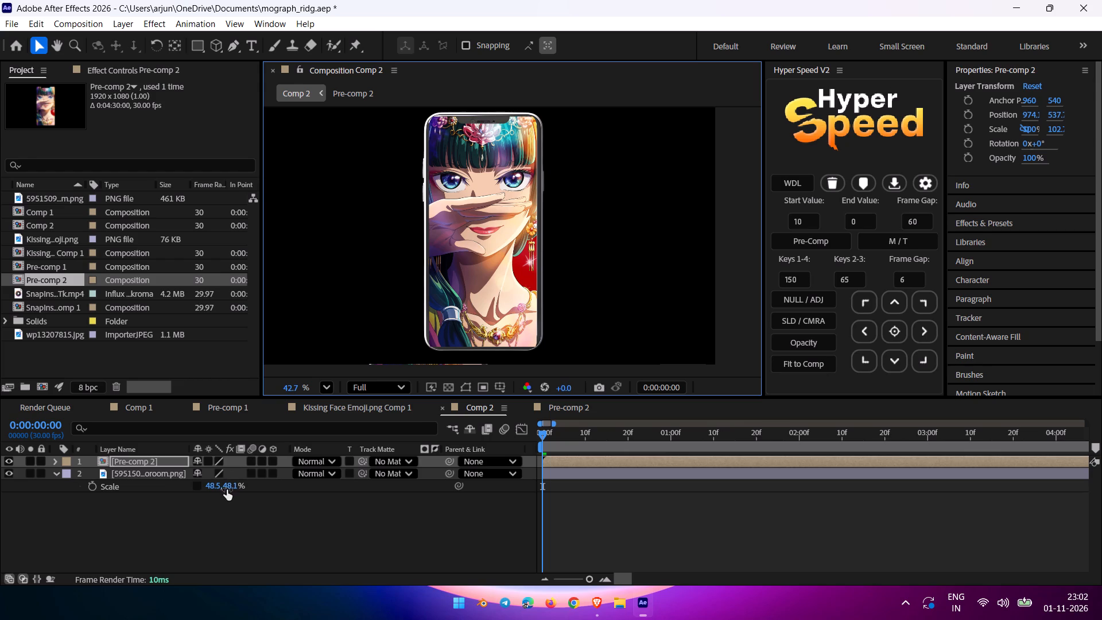
# Set the smartphone layer's vertical scale to 49.0%, keeping its proportions unlinked.
pyautogui.keyDown('ctrl'); pyautogui.moveTo(230, 490); pyautogui.dragTo(237, 490); pyautogui.keyUp('ctrl')
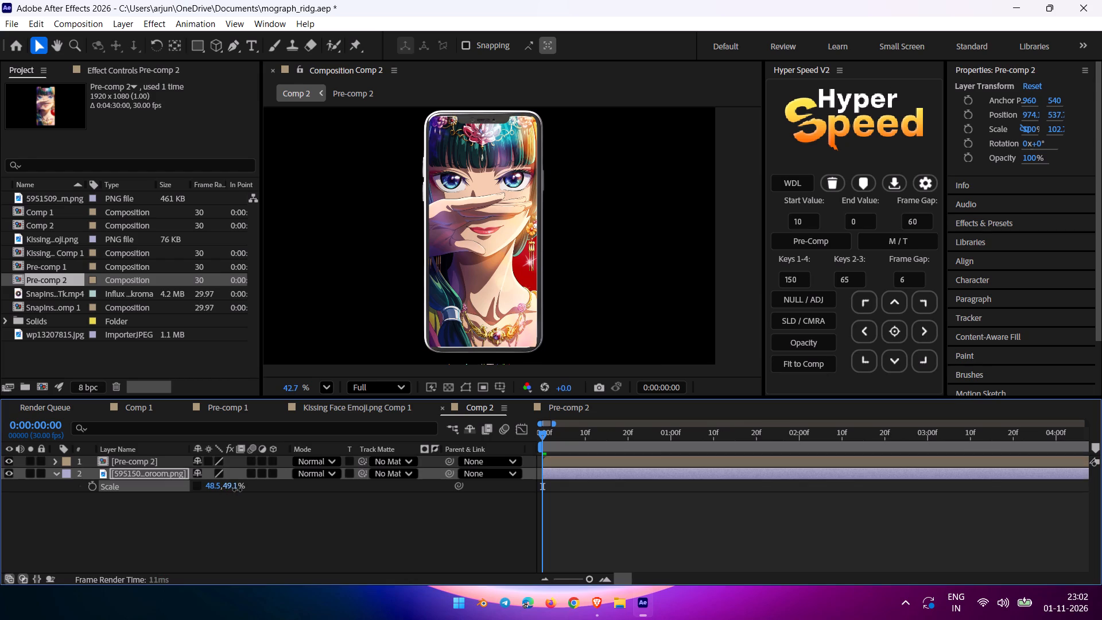
pyautogui.keyDown('ctrl'); pyautogui.moveTo(237, 490); pyautogui.dragTo(236, 490); pyautogui.keyUp('ctrl')
pyautogui.click(221, 520)
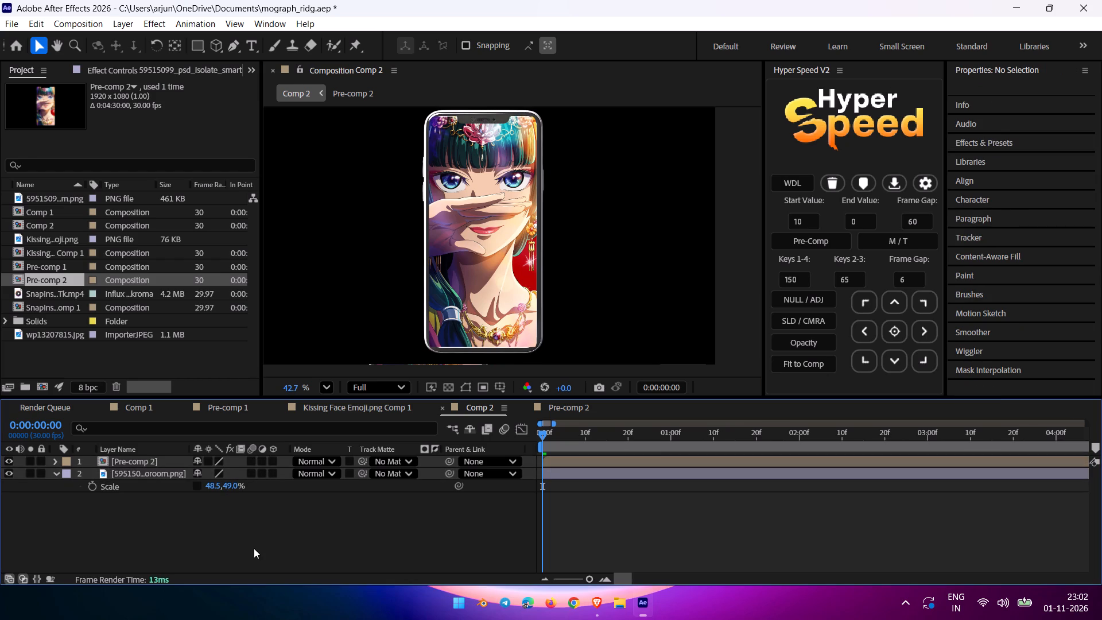
# Save the project.
pyautogui.hotkey('ctrl', 's')
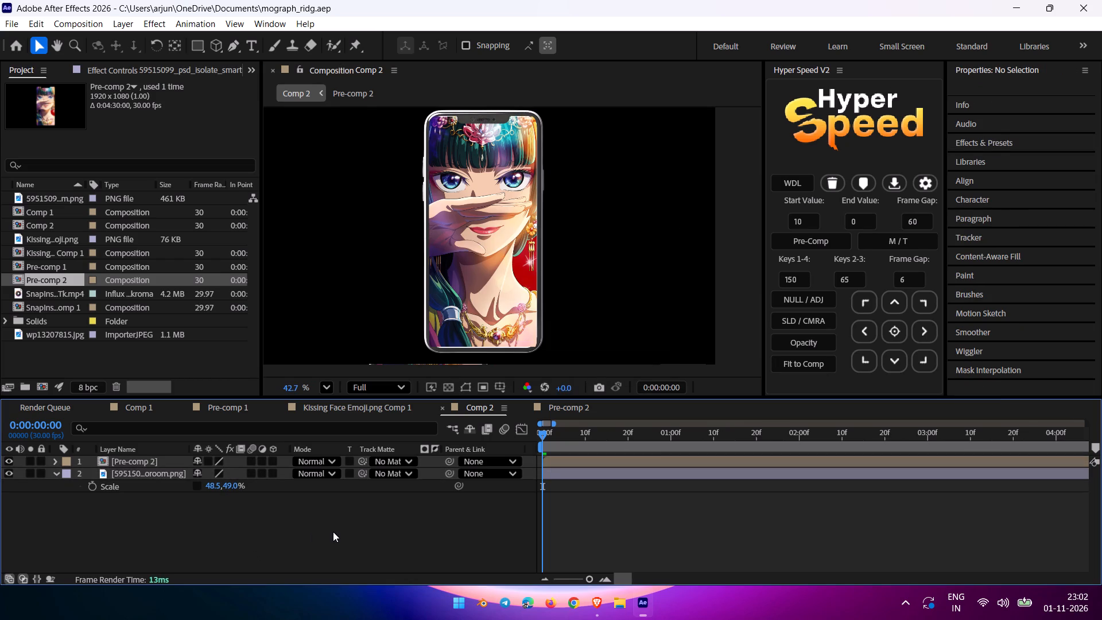
# Select the Pre-comp 2 layer, search the effects for "blur" and browse to the Blur & Sharpen group.
pyautogui.moveTo(172, 552); pyautogui.dragTo(161, 451)
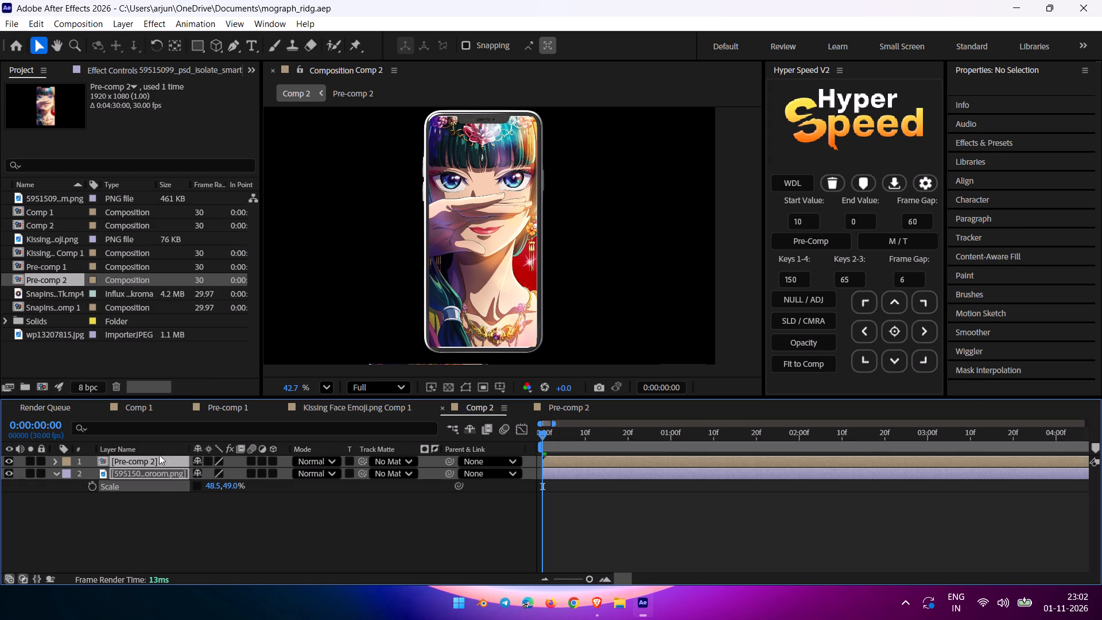
pyautogui.click(119, 542)
pyautogui.click(134, 463)
pyautogui.click(986, 220)
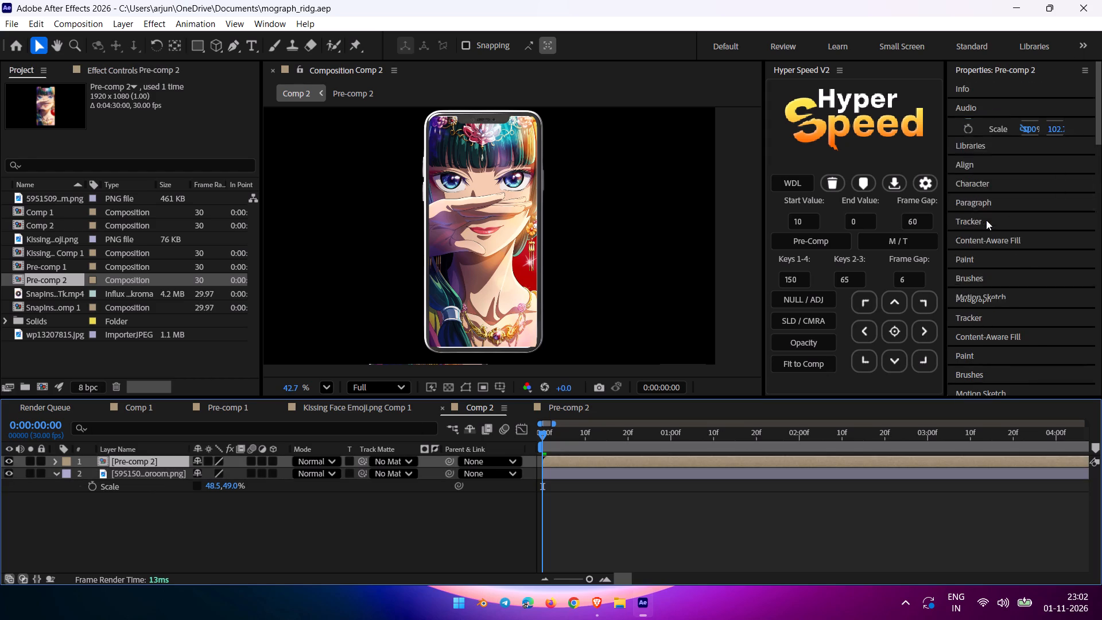
pyautogui.click(988, 142)
pyautogui.write('blur')
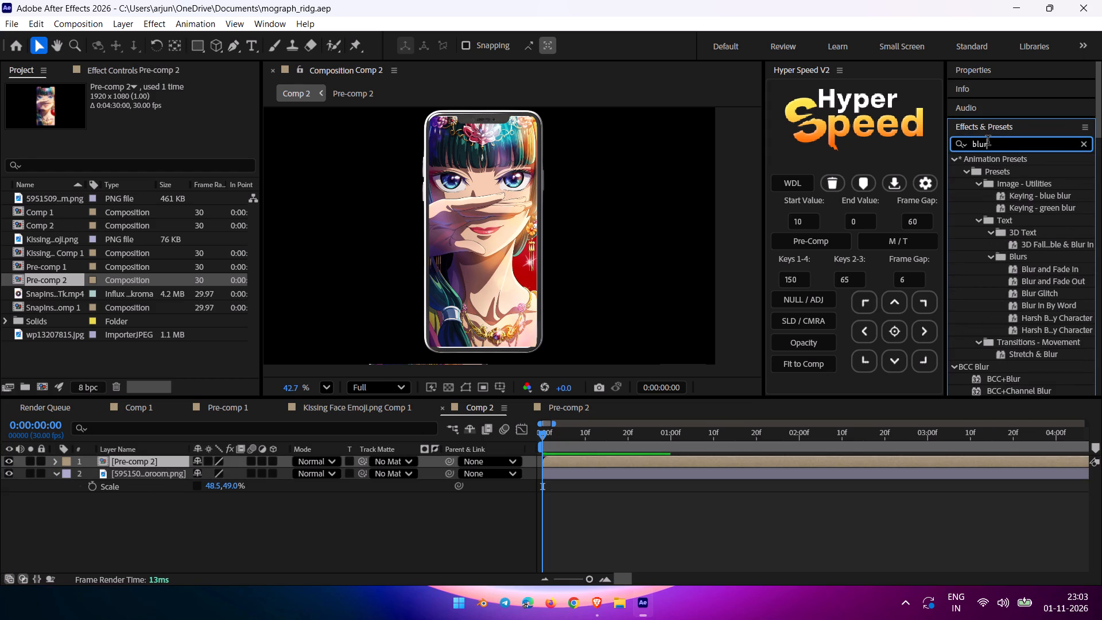
pyautogui.scroll(-2, 987, 354)
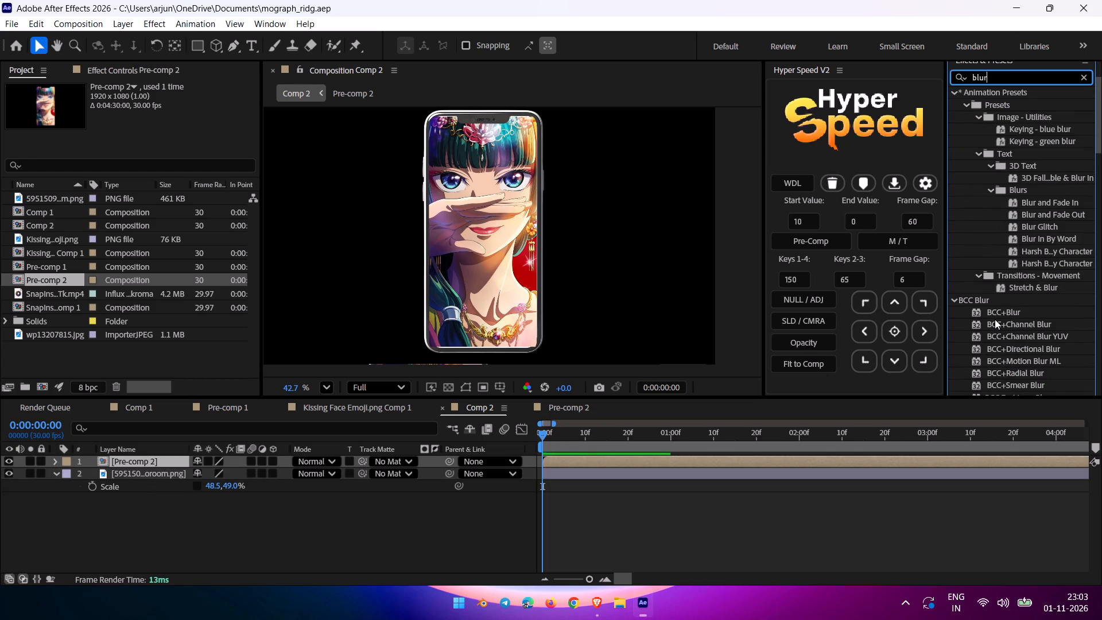
pyautogui.scroll(1, 995, 319)
pyautogui.scroll(-13, 995, 319)
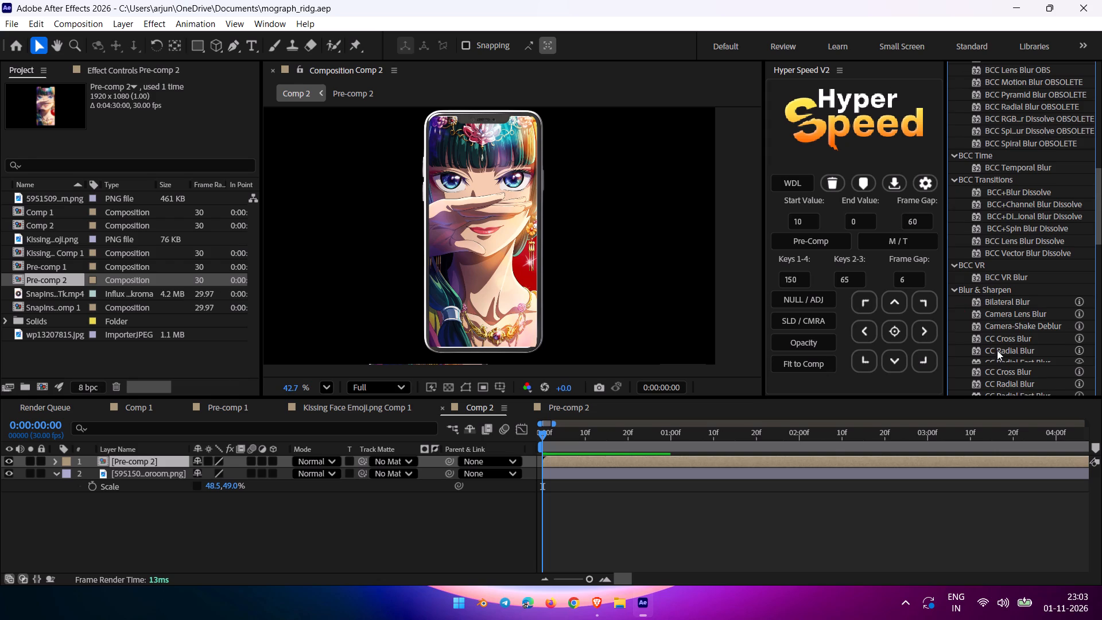
pyautogui.scroll(-1, 1035, 339)
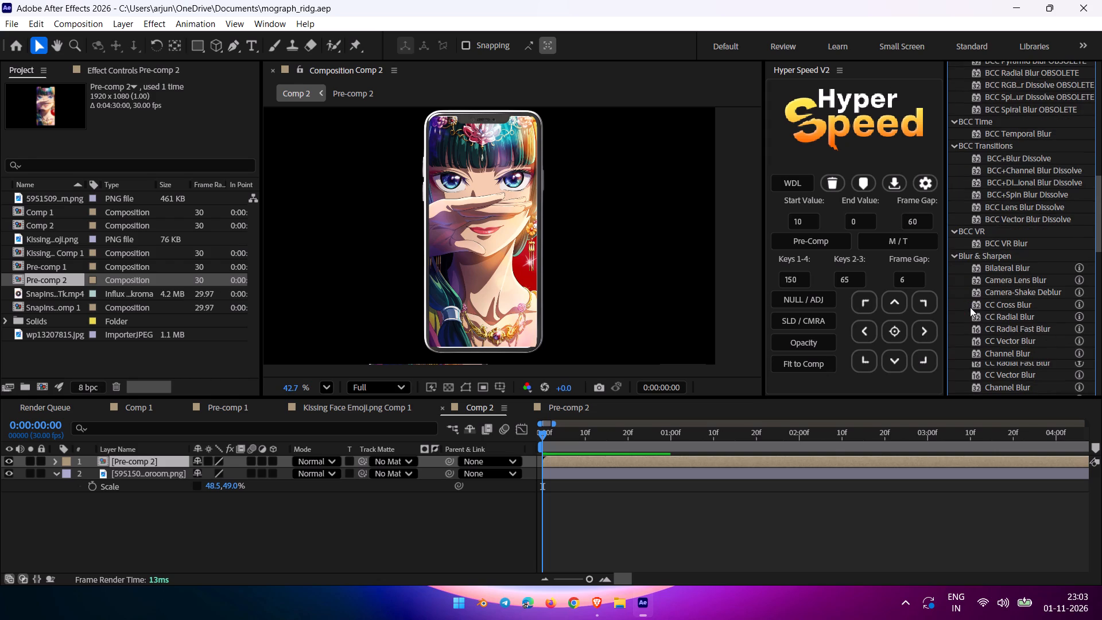
pyautogui.scroll(-2, 1031, 319)
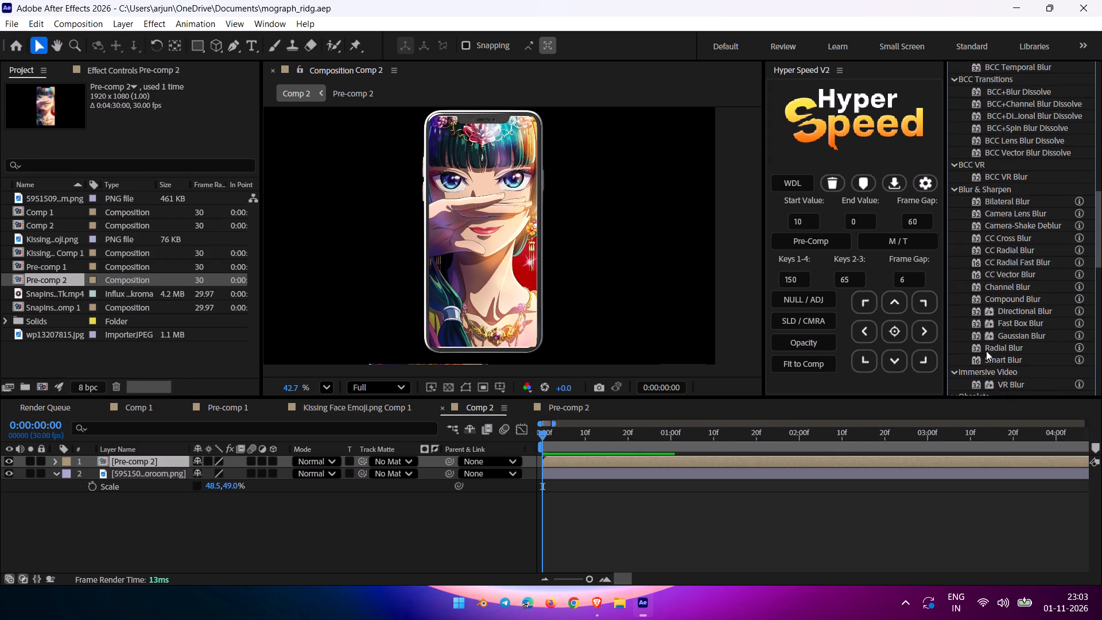
pyautogui.click(1010, 361)
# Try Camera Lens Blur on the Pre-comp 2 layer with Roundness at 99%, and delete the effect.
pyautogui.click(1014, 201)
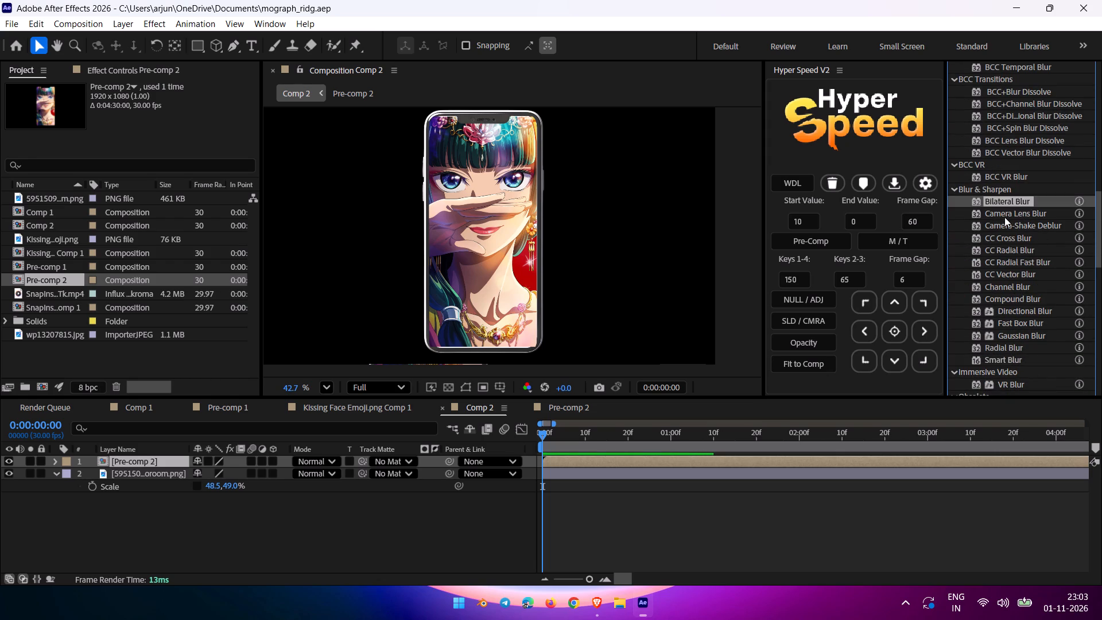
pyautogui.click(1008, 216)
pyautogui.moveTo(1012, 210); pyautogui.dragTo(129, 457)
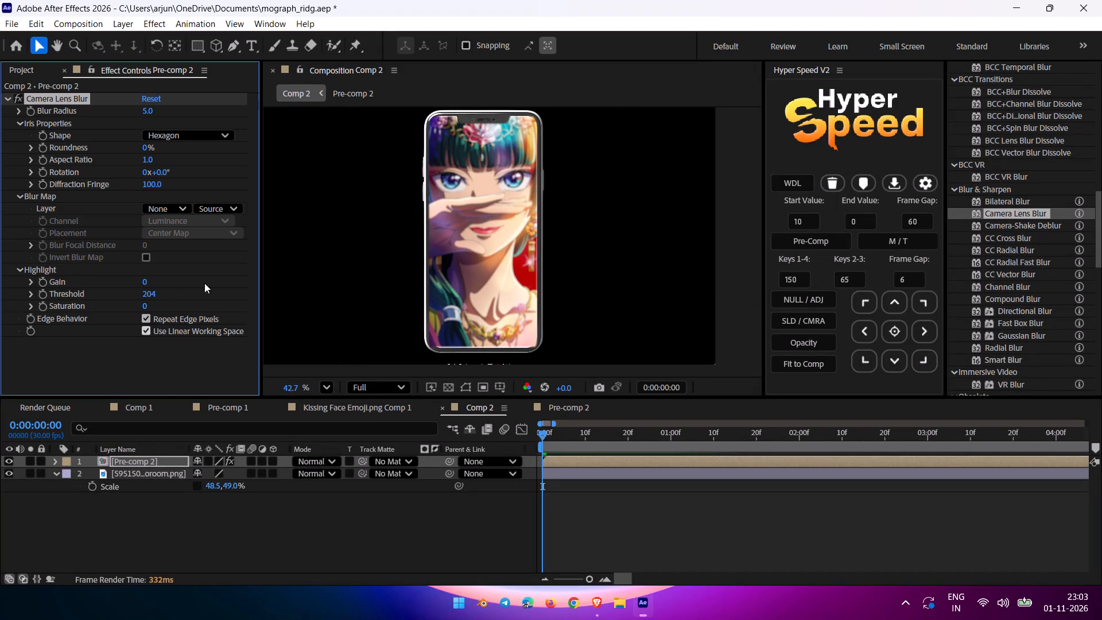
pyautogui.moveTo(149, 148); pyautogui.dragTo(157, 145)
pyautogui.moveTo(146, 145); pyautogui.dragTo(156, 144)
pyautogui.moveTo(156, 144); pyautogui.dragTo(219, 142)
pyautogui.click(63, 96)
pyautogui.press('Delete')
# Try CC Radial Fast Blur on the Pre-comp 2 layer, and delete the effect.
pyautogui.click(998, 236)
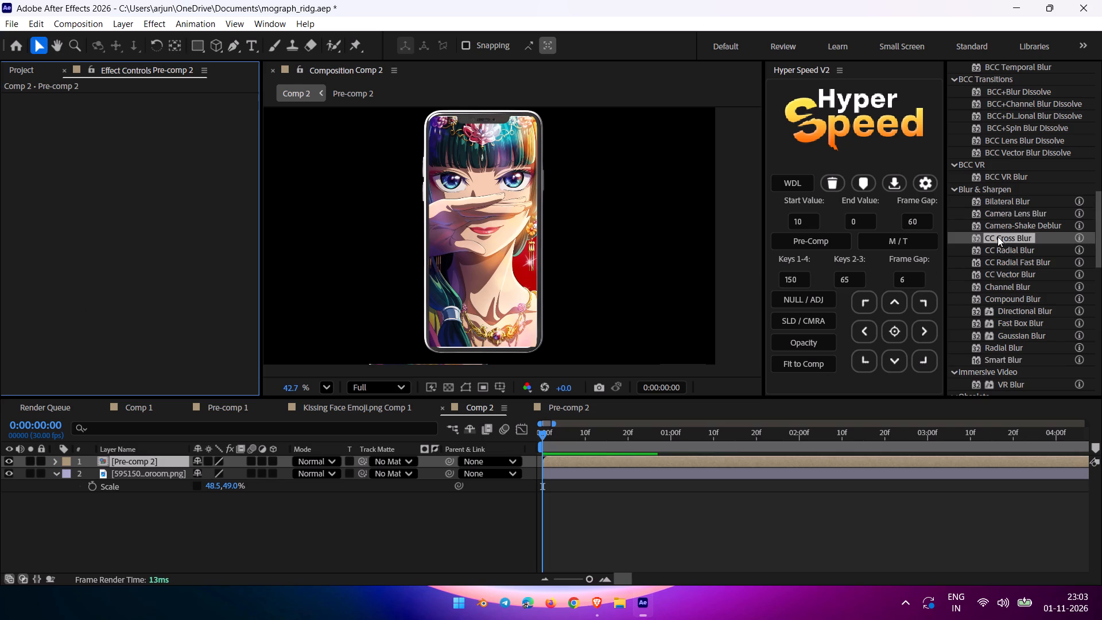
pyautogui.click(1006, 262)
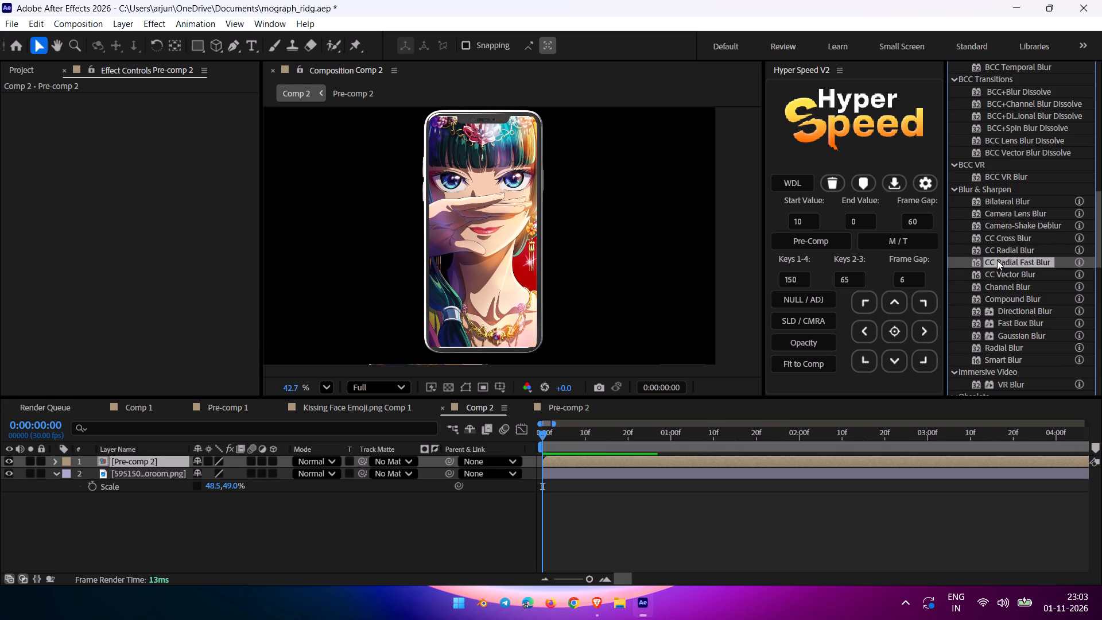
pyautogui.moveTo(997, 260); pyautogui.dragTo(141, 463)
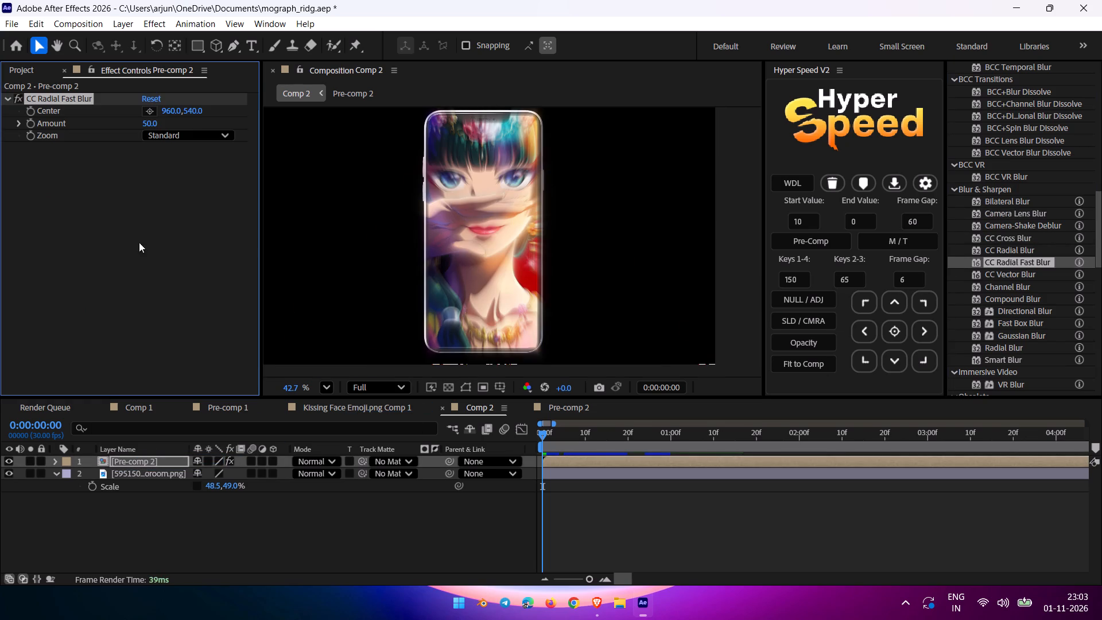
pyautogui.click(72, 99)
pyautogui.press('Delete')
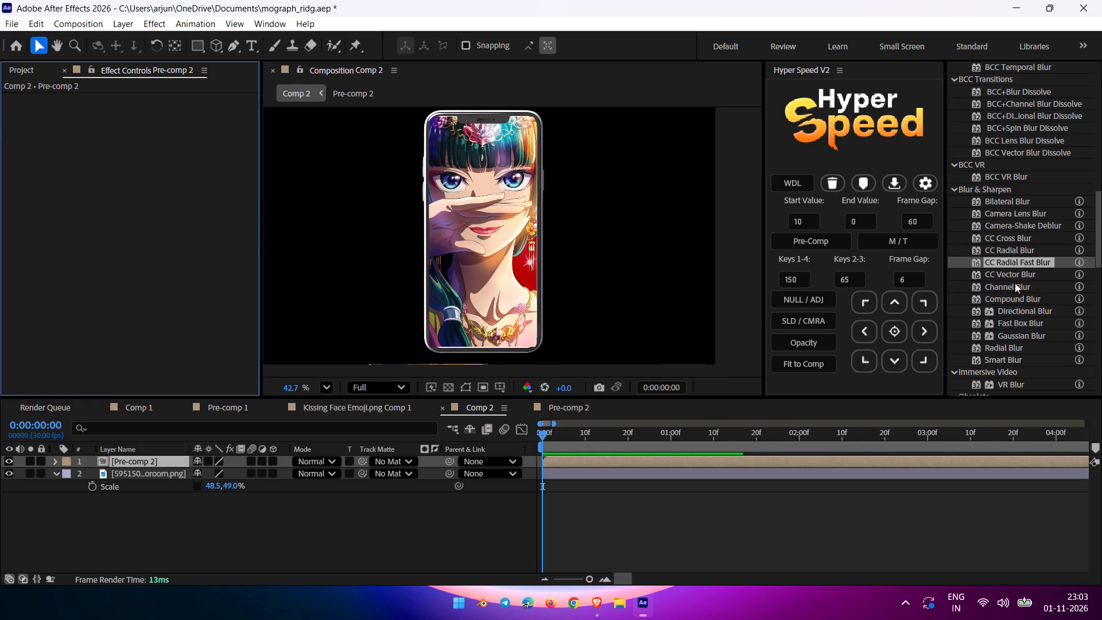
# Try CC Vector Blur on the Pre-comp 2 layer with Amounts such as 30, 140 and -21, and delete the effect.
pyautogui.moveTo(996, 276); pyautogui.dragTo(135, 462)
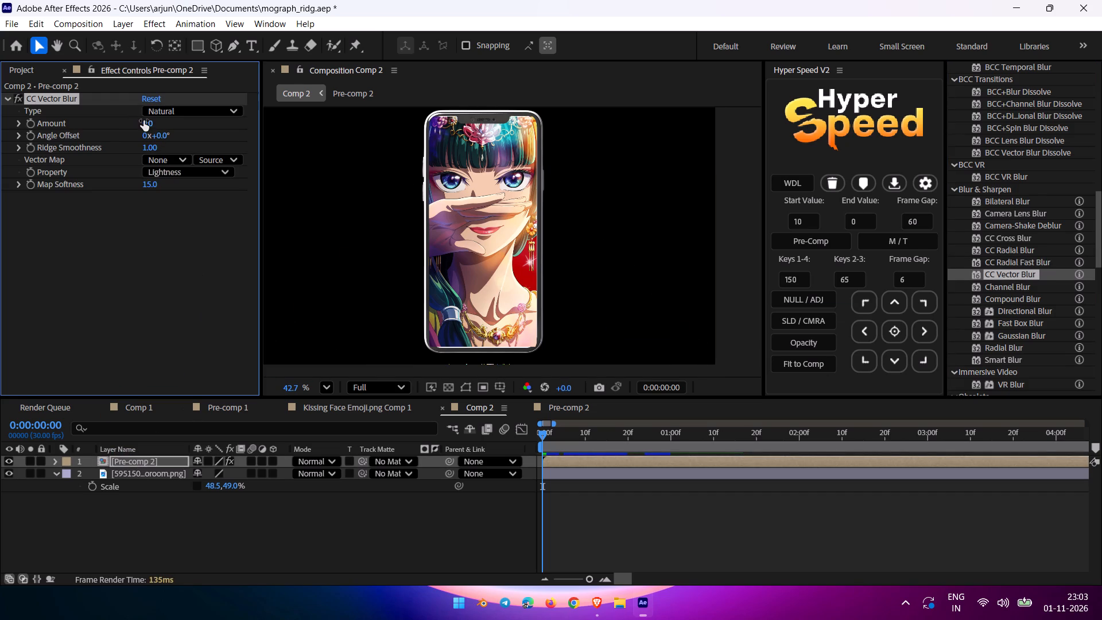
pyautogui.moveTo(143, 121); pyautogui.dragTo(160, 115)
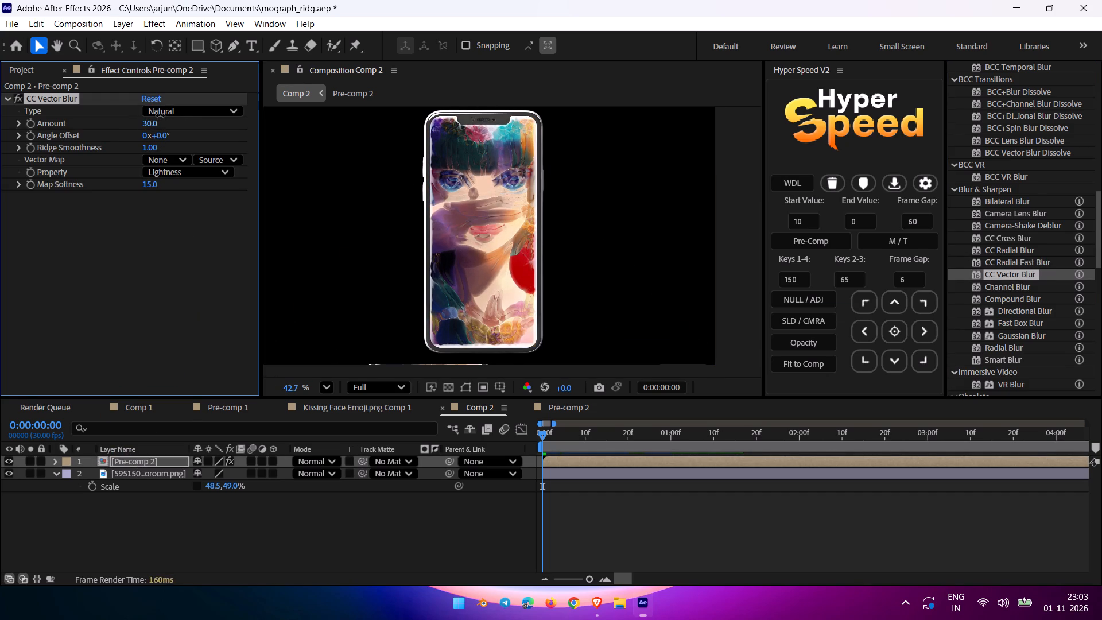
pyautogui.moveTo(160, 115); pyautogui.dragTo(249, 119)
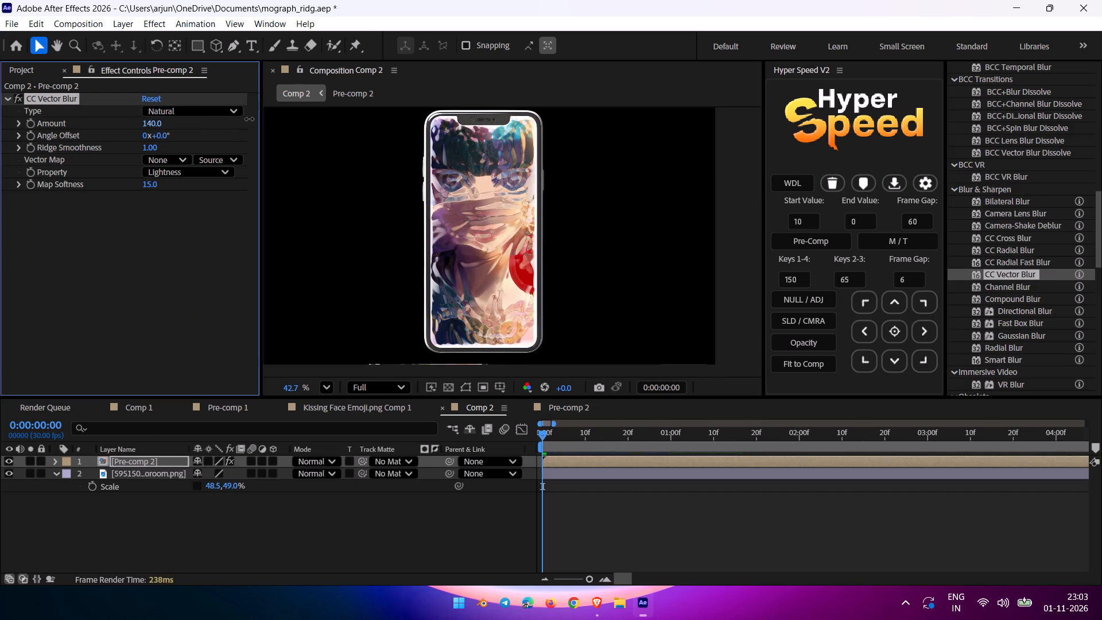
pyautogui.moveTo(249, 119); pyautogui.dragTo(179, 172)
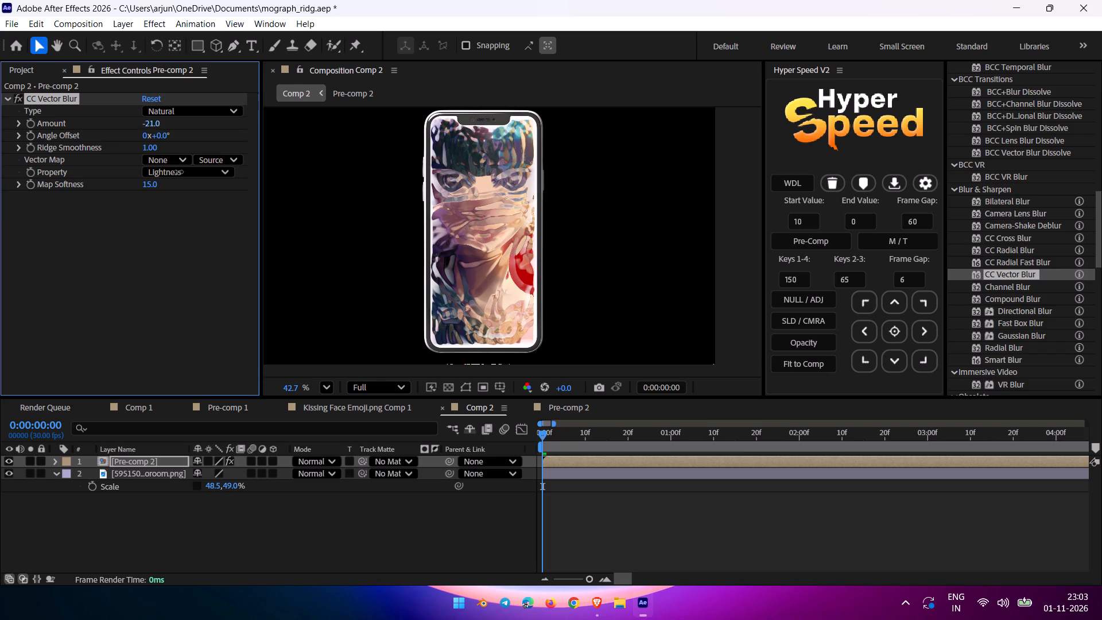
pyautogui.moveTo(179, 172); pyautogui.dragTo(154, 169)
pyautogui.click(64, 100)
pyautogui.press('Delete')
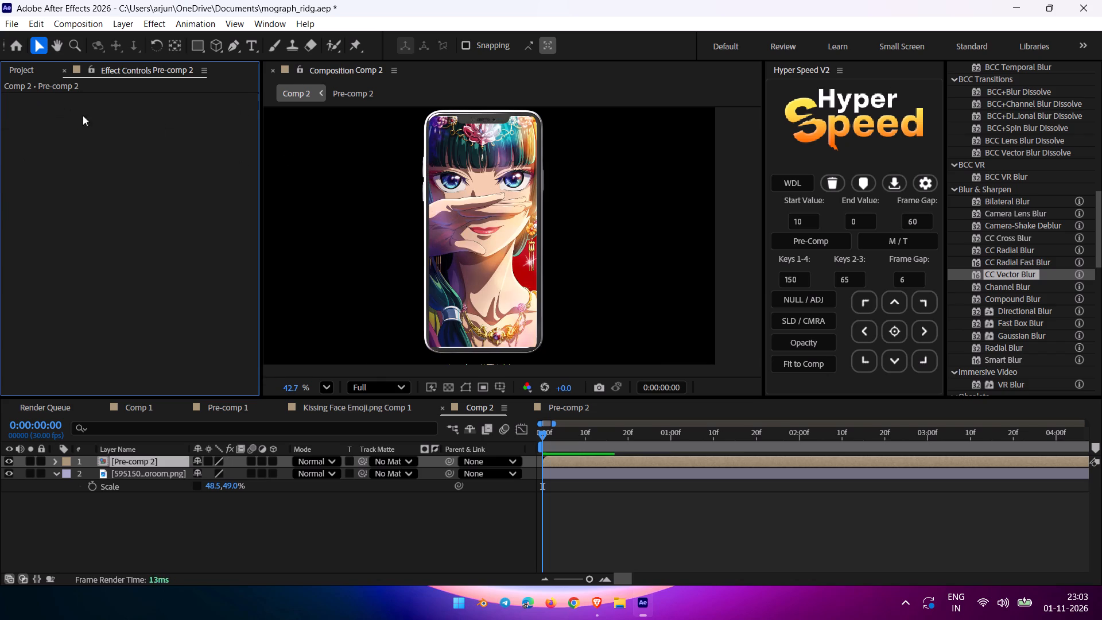
# Apply Fast Box Blur from the Blur & Sharpen group to the Pre-comp 2 layer with a Blur Radius of 2.
pyautogui.click(1001, 288)
pyautogui.click(999, 304)
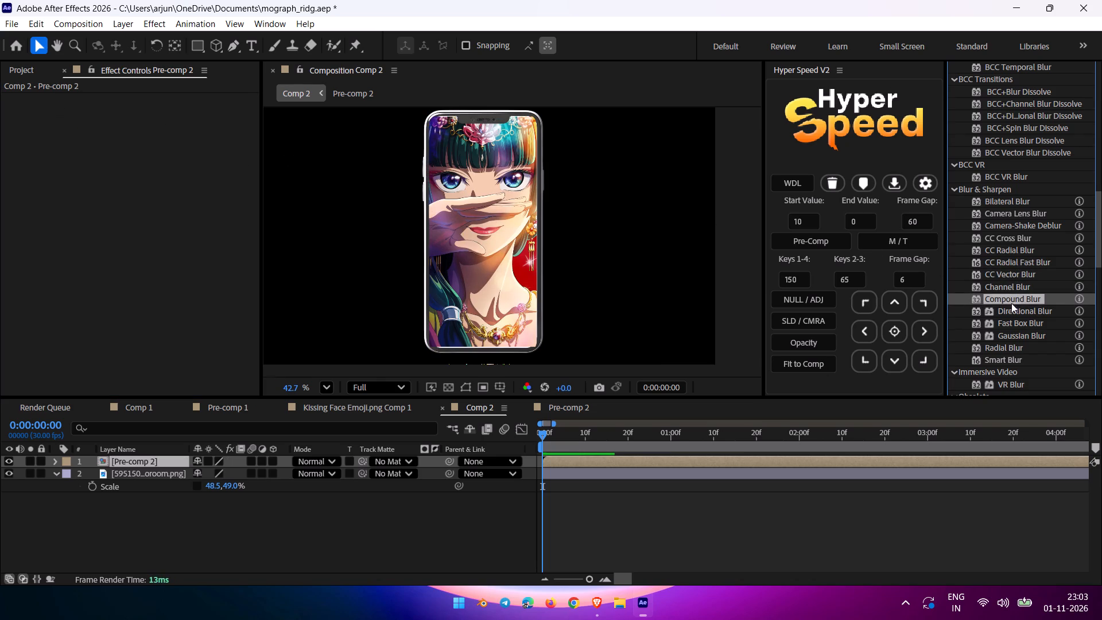
pyautogui.click(1022, 313)
pyautogui.moveTo(1023, 325); pyautogui.dragTo(177, 458)
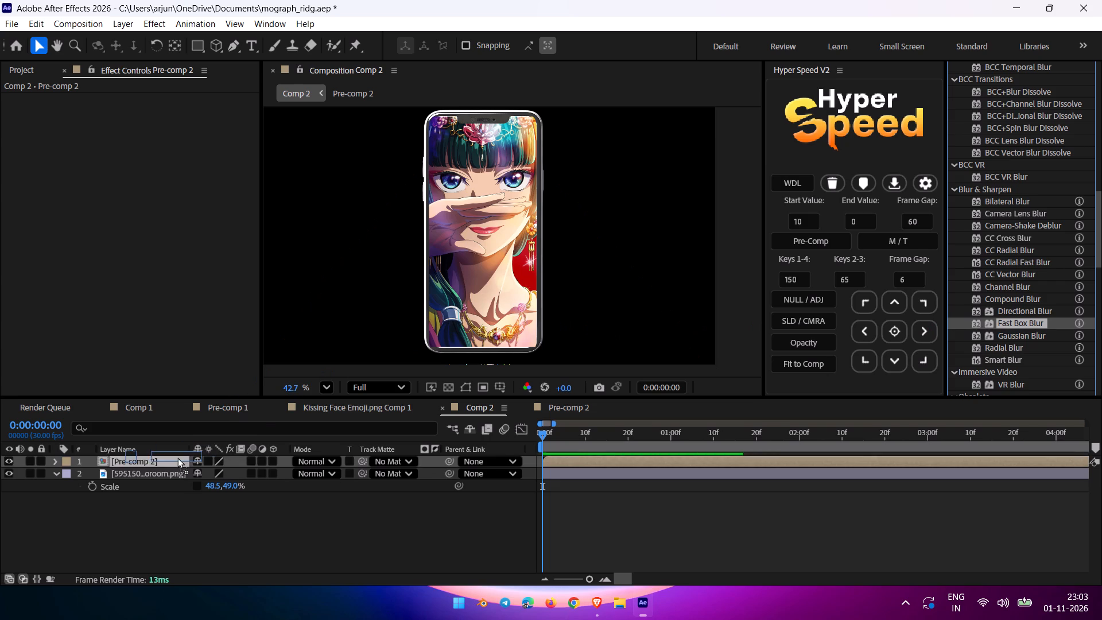
pyautogui.moveTo(177, 458); pyautogui.dragTo(173, 458)
pyautogui.click(145, 108)
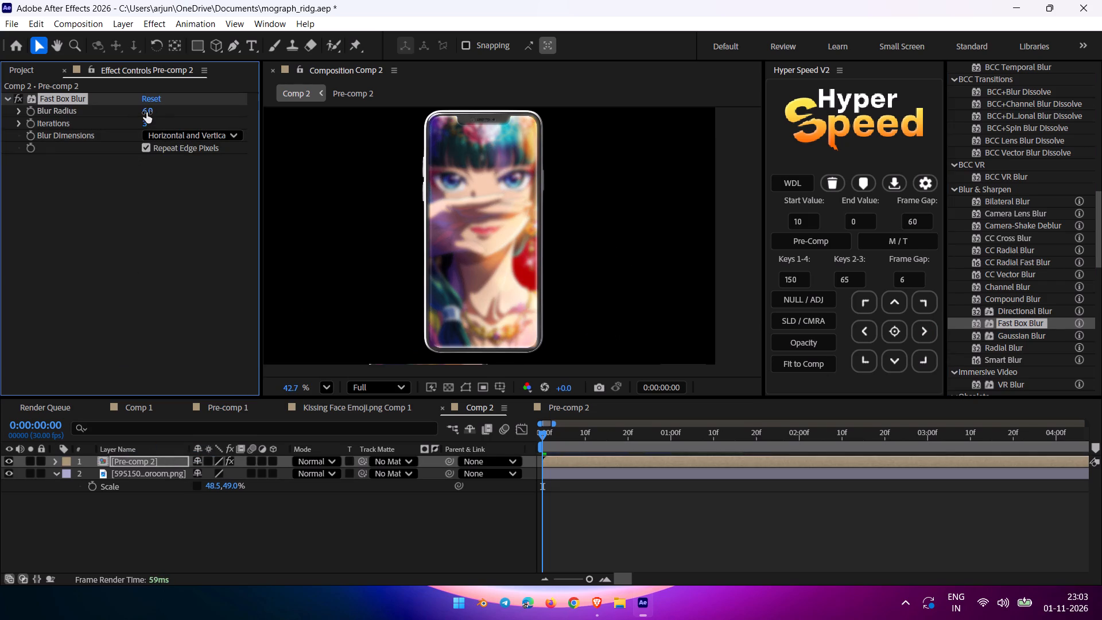
pyautogui.click(146, 113)
pyautogui.press('Delete')
pyautogui.press('2')
pyautogui.press('Return')
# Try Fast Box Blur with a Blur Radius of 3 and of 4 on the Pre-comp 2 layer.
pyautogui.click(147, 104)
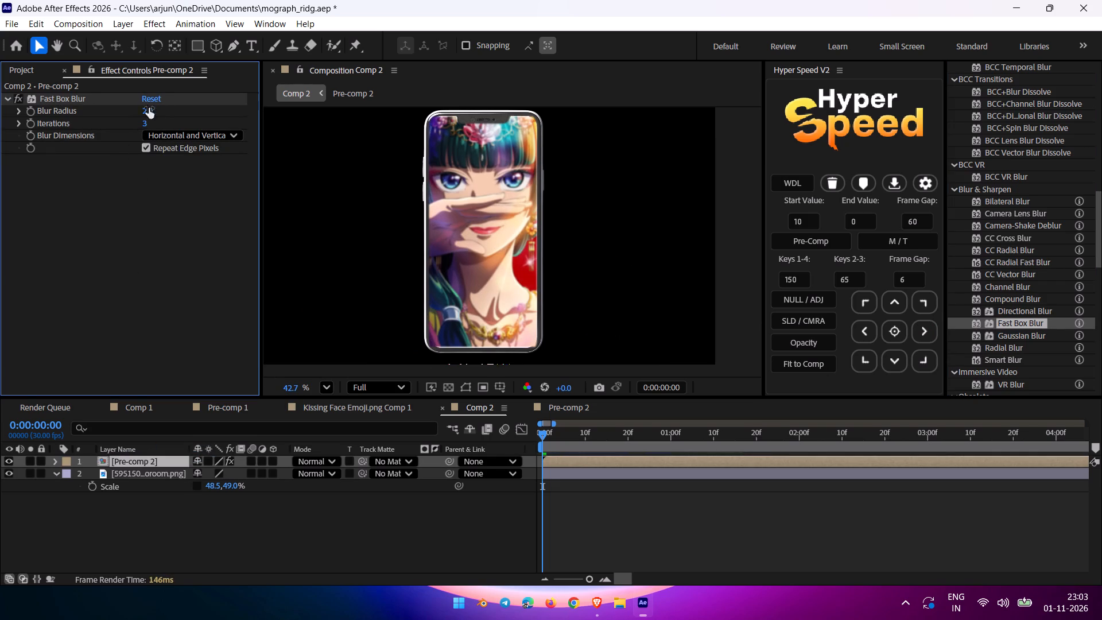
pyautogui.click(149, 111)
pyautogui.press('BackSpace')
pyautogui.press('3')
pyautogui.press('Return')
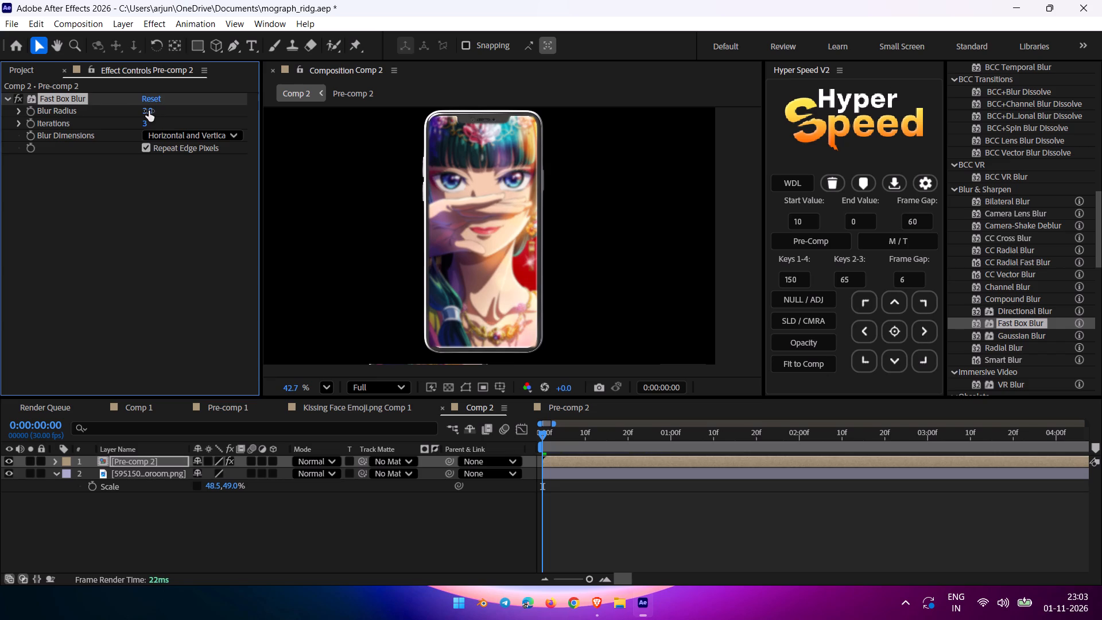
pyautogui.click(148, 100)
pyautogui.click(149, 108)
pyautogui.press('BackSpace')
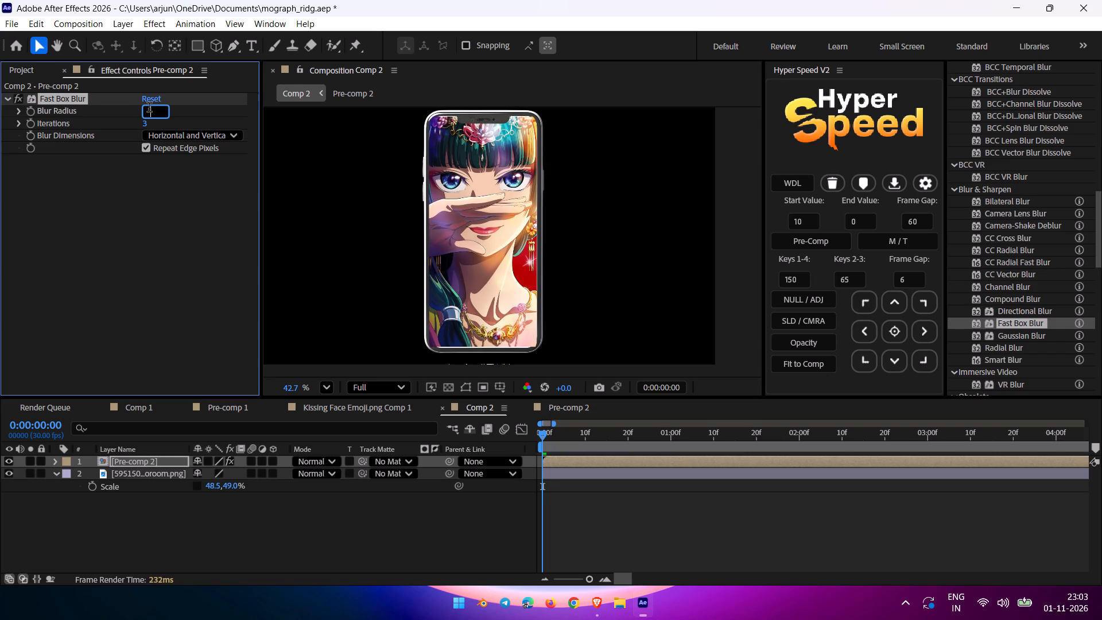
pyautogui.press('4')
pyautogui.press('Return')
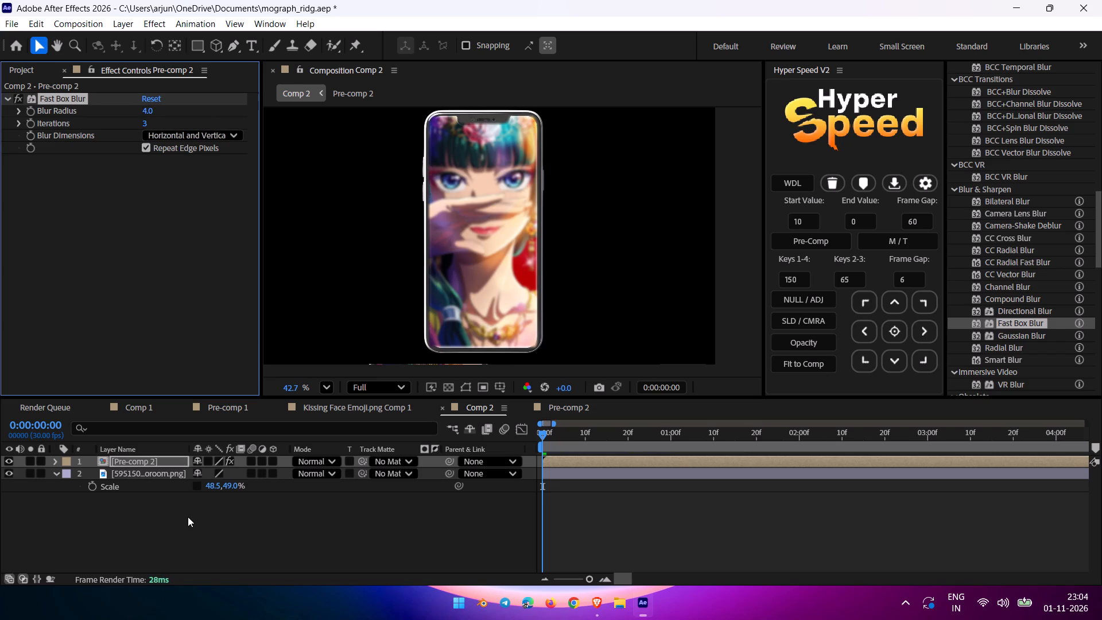
# Deselect the layers and collapse the phone image layer's Scale property in the Comp 2 timeline.
pyautogui.click(188, 517)
pyautogui.click(321, 530)
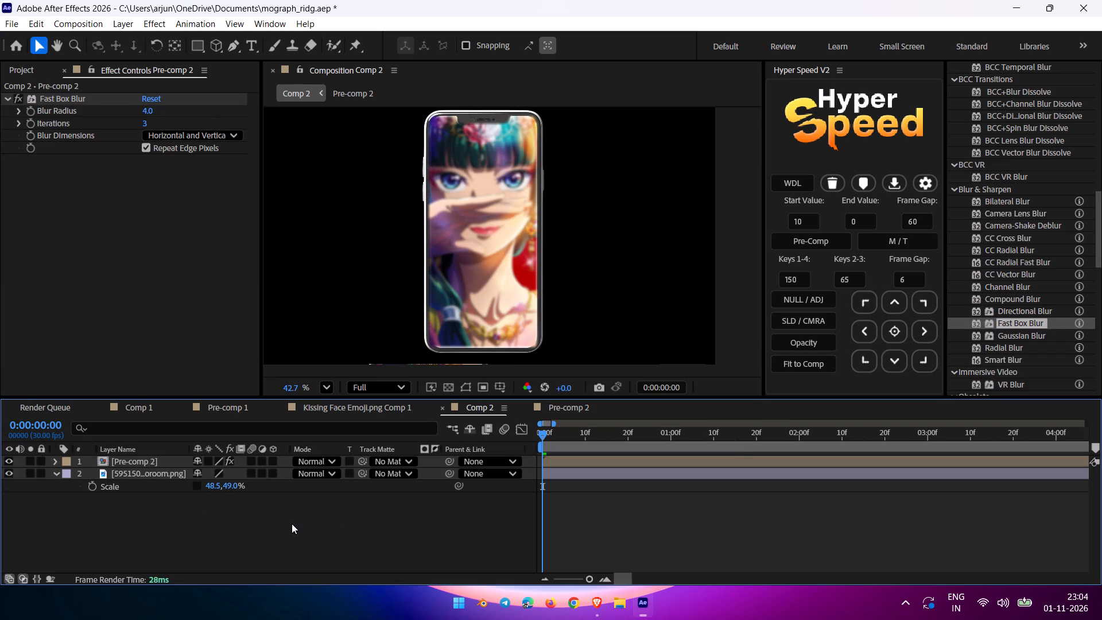
pyautogui.click(240, 540)
pyautogui.click(158, 525)
pyautogui.click(50, 472)
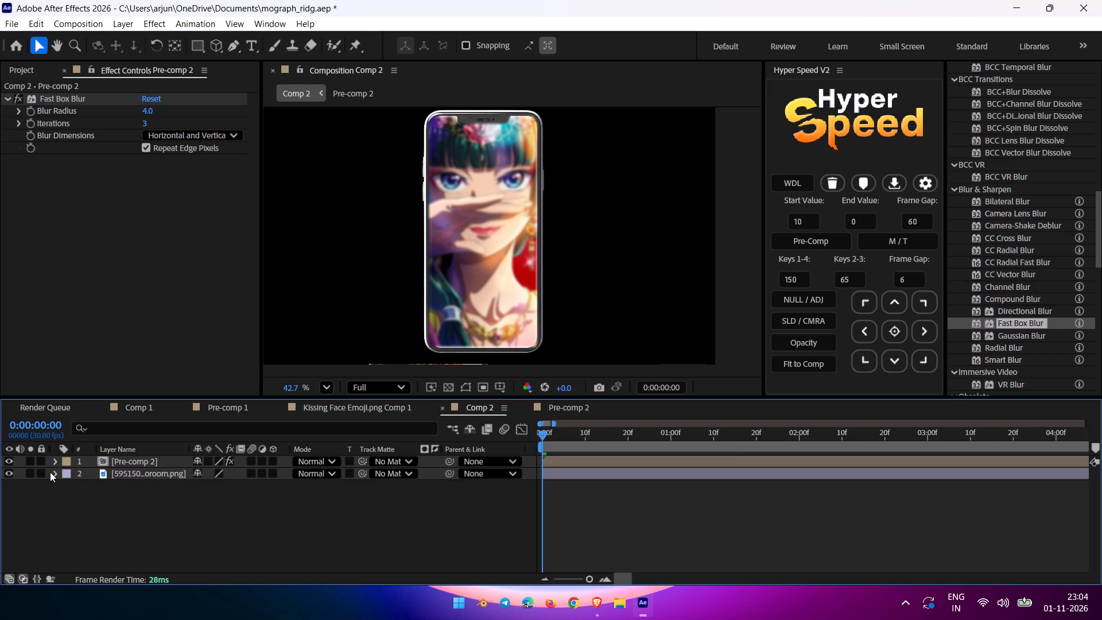
pyautogui.click(195, 530)
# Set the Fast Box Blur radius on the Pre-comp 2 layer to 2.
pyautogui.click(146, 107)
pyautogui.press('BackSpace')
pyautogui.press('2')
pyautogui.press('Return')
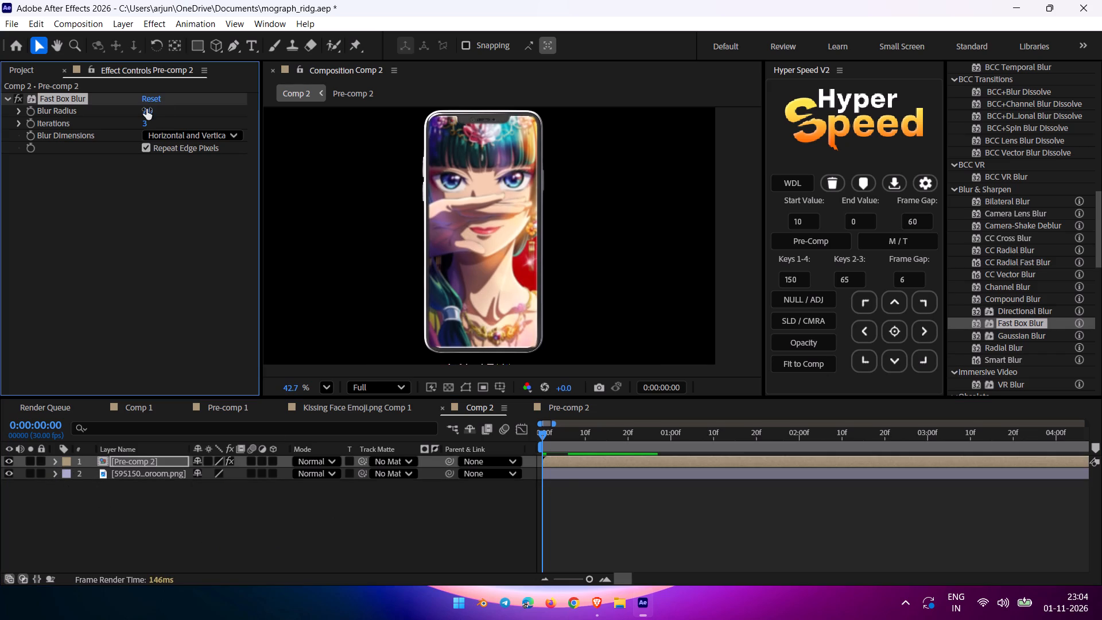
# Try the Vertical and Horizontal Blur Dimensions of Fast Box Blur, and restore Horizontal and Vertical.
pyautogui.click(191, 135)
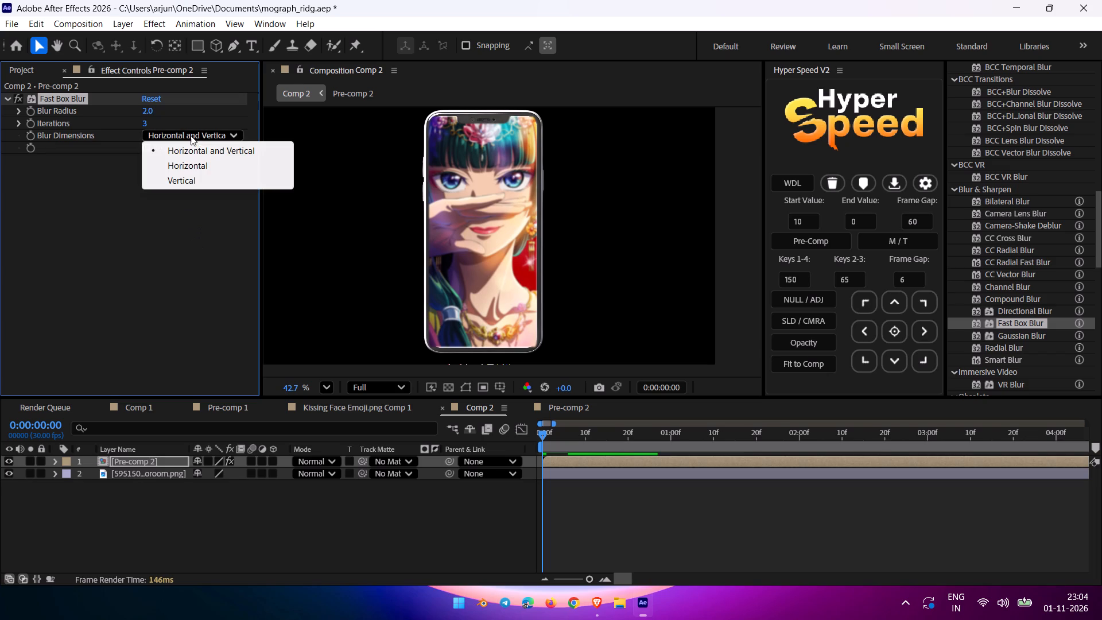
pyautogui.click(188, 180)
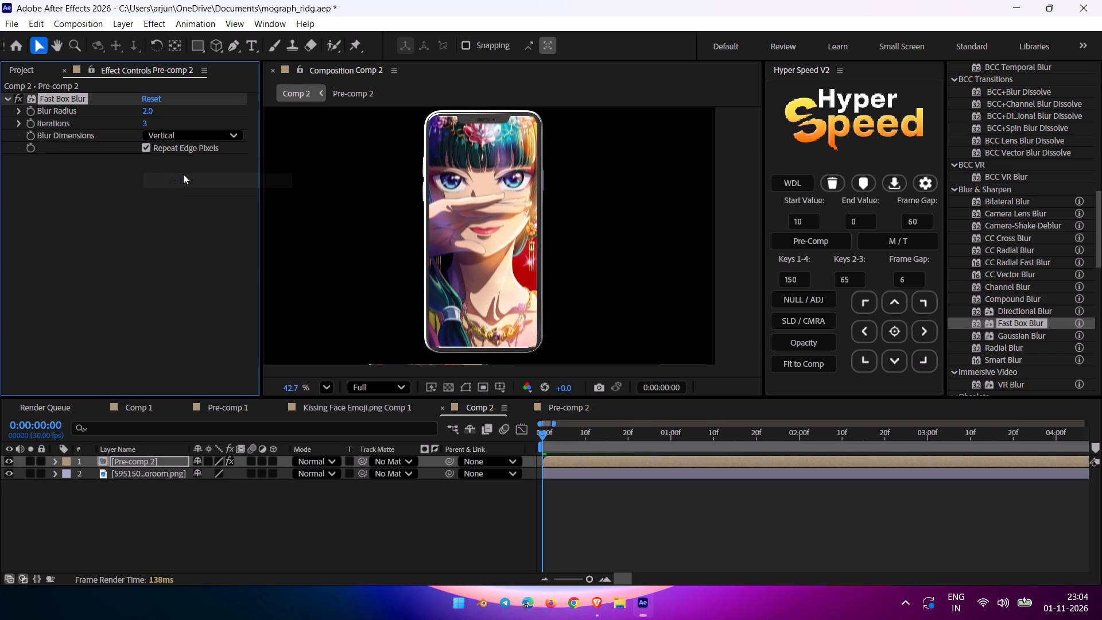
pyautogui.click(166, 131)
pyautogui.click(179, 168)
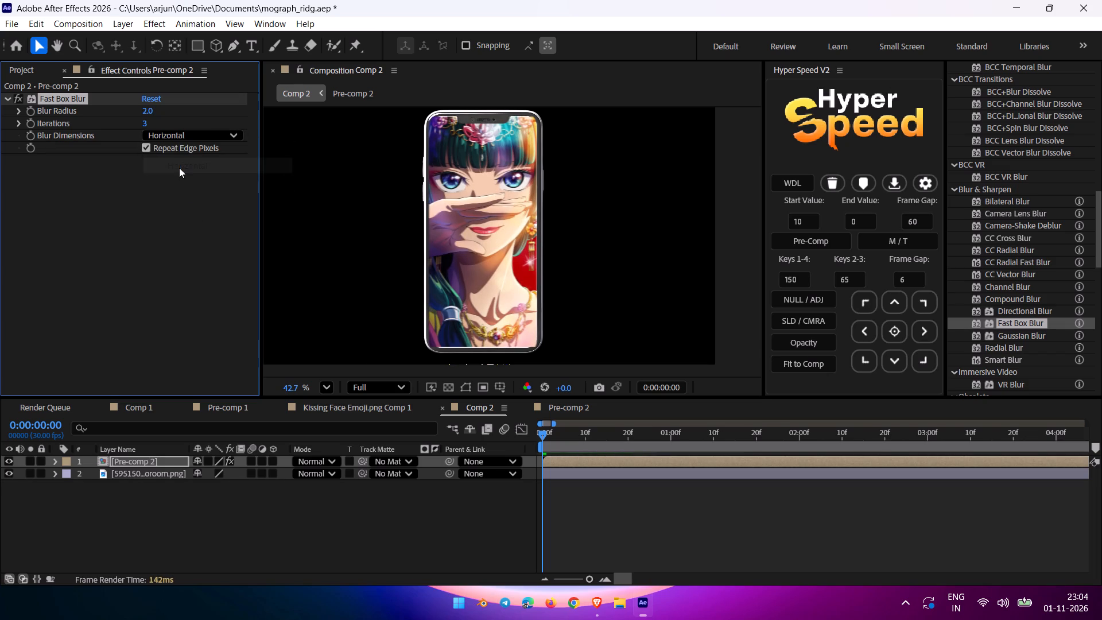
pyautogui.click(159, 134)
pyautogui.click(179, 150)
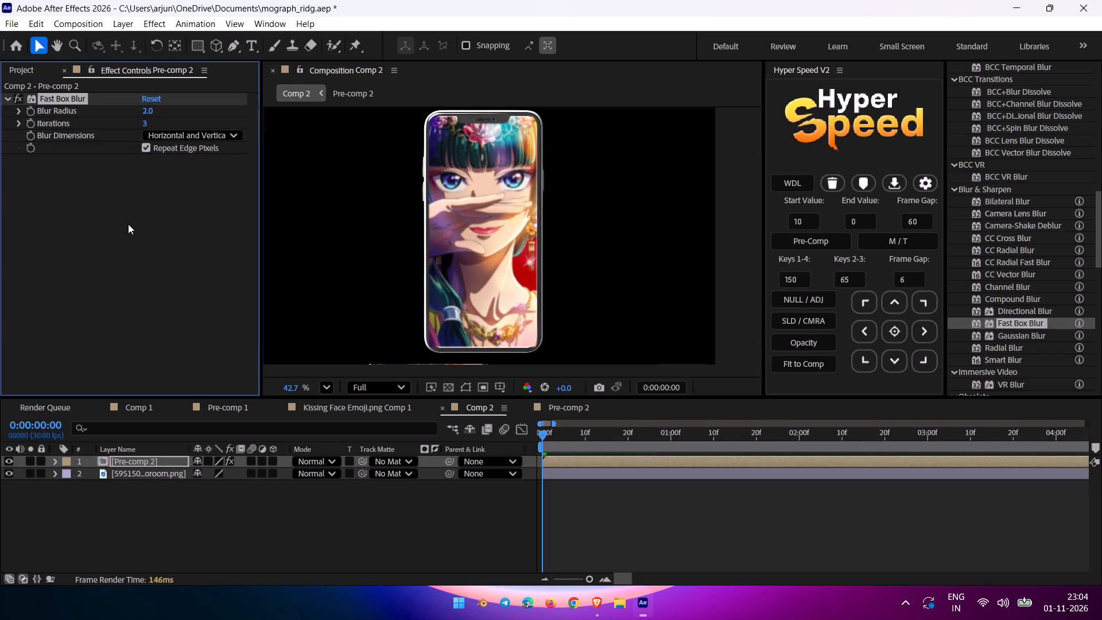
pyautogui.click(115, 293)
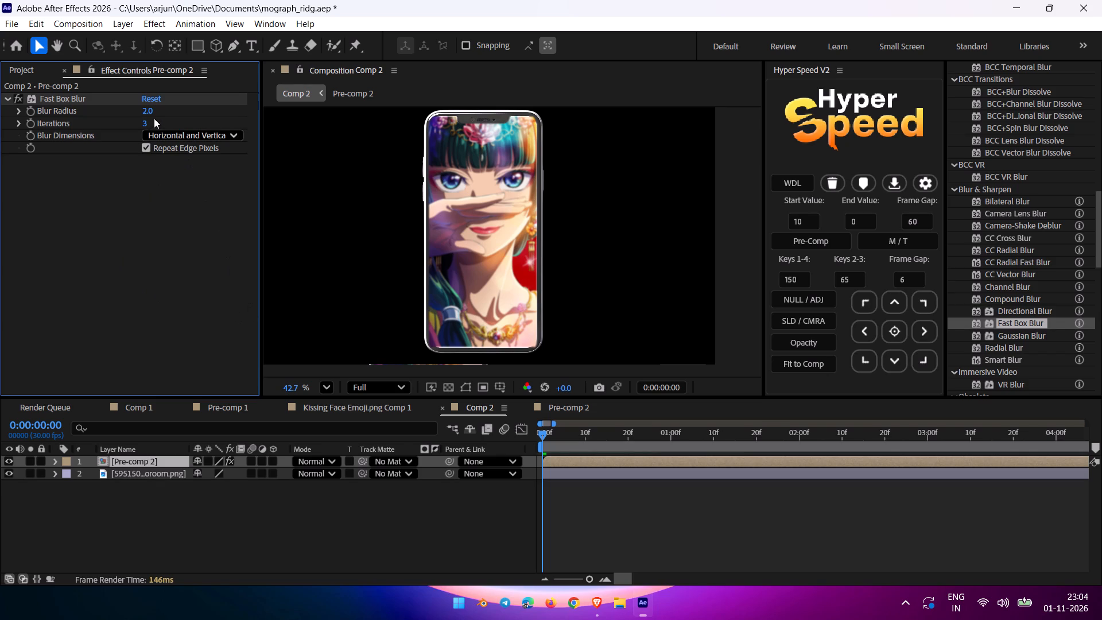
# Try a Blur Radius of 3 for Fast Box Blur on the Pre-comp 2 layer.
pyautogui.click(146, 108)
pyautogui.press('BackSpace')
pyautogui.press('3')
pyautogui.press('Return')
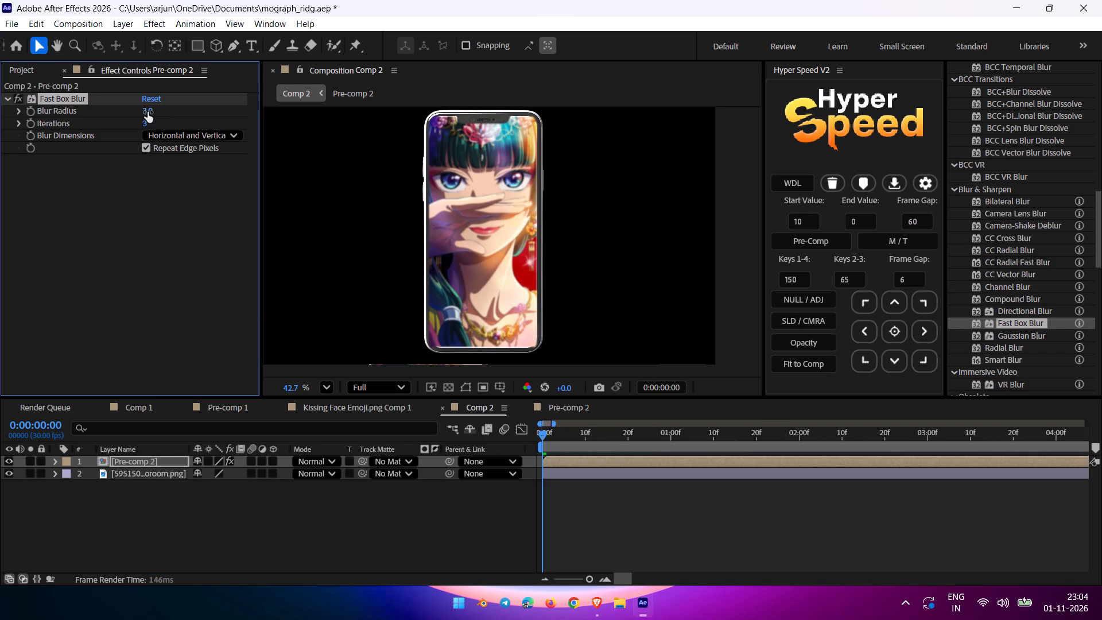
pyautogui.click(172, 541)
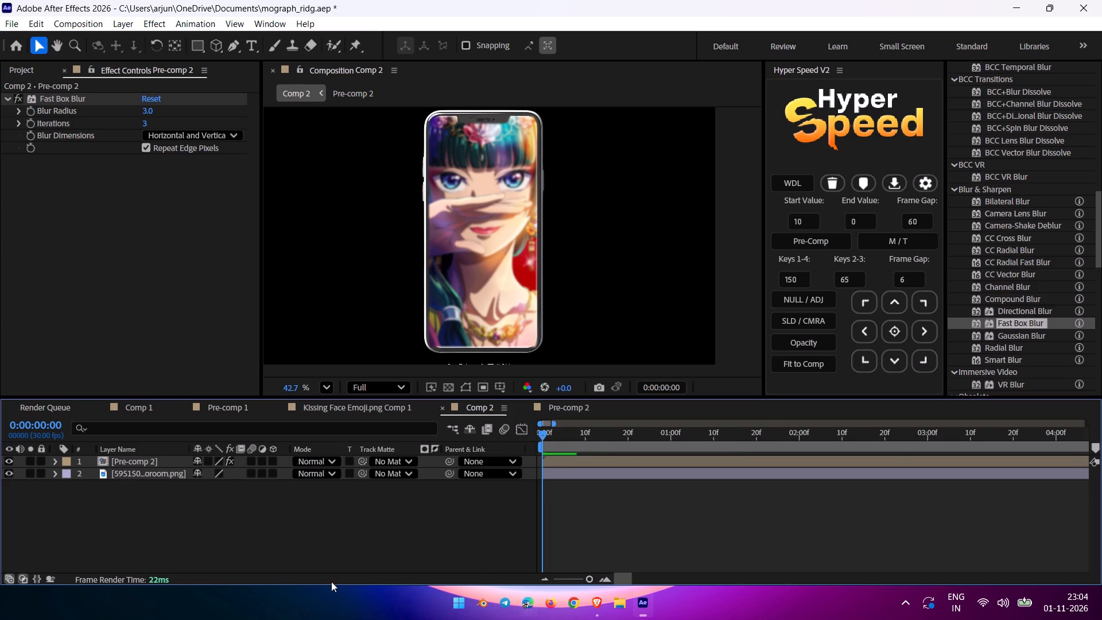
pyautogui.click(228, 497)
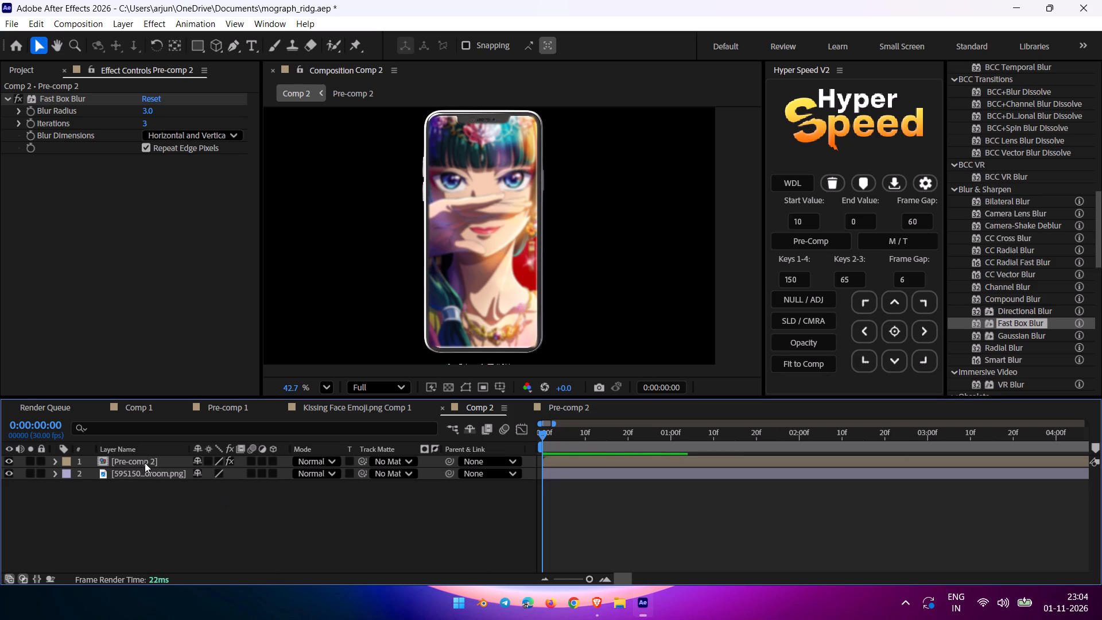
# Reveal the Pre-comp 2 layer's Opacity and lower it to 84%.
pyautogui.click(145, 463)
pyautogui.press('s')
pyautogui.press('s')
pyautogui.press('t')
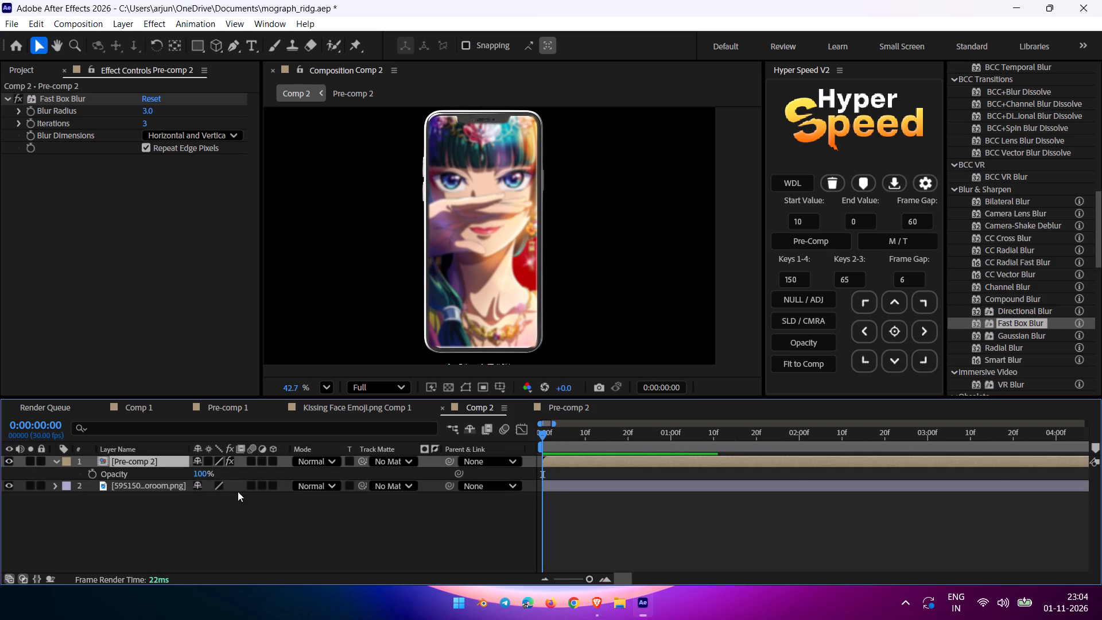
pyautogui.moveTo(199, 475); pyautogui.dragTo(187, 475)
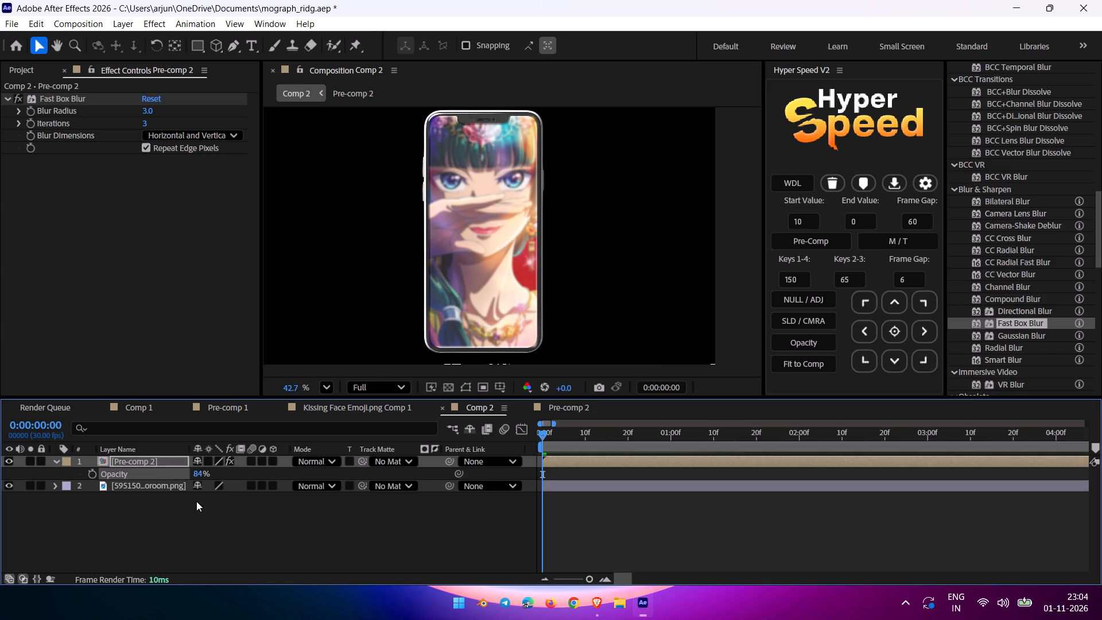
pyautogui.click(197, 504)
pyautogui.click(209, 524)
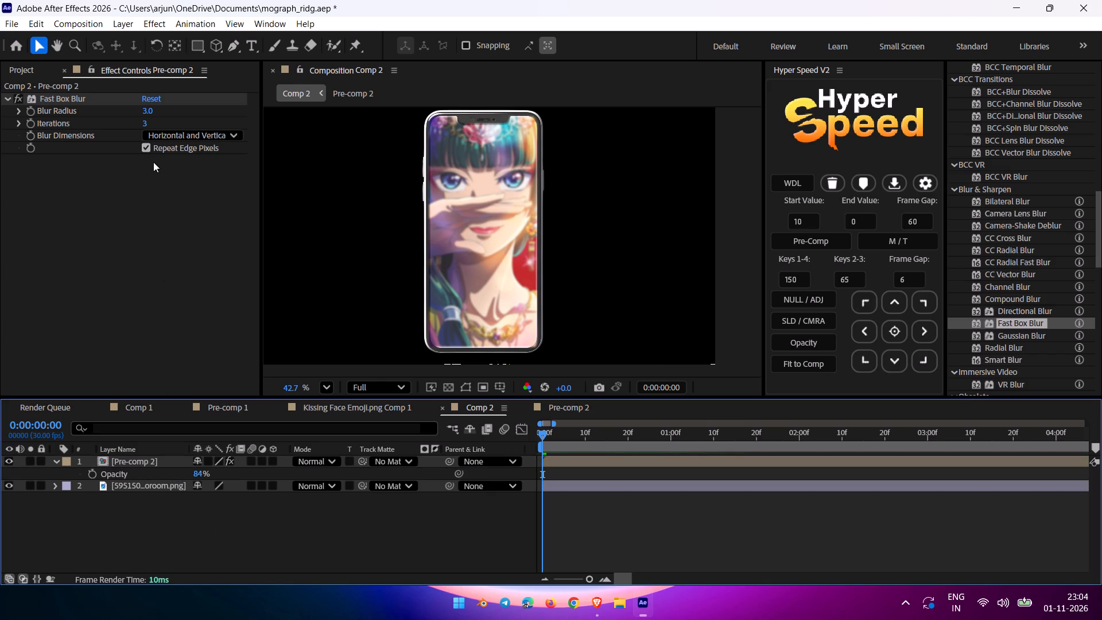
# Set the Fast Box Blur radius on the Pre-comp 2 layer to 2 and save the project.
pyautogui.click(149, 114)
pyautogui.press('BackSpace')
pyautogui.press('2')
pyautogui.press('Return')
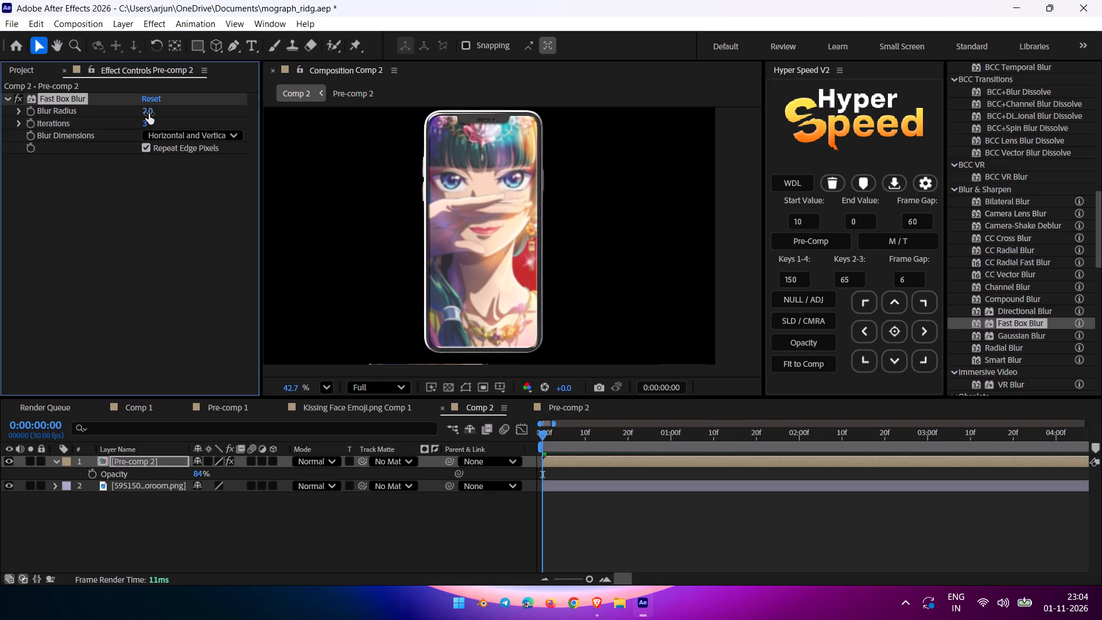
pyautogui.hotkey('ctrl', 's')
# Pre-compose the Pre-comp 2 wallpaper layer and the phone image layer together in Comp 2, and save the project.
pyautogui.moveTo(188, 537); pyautogui.dragTo(177, 416)
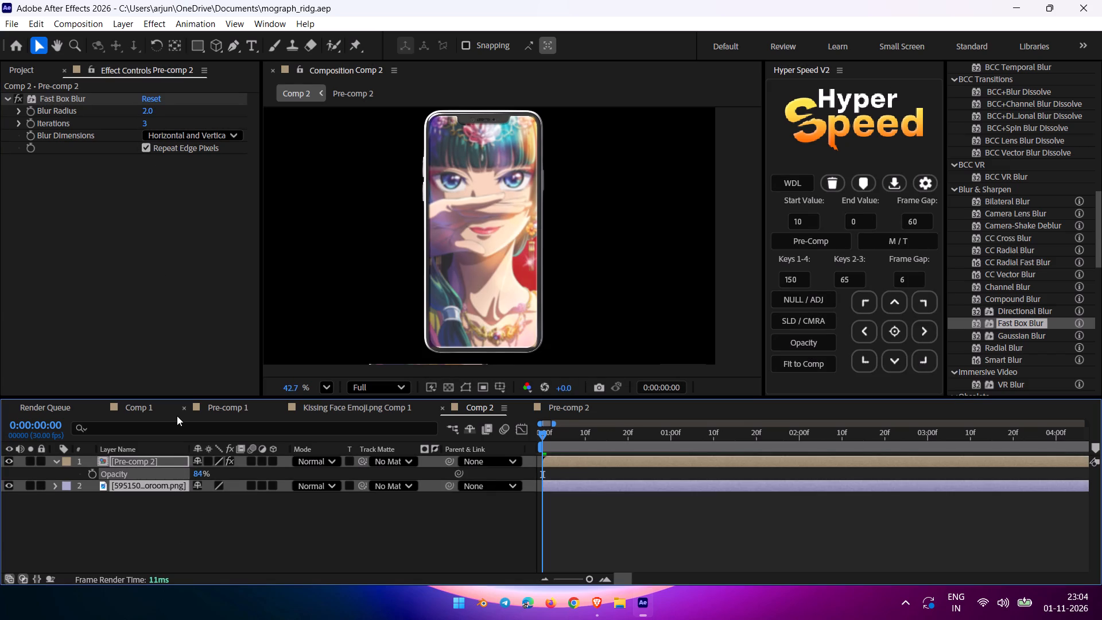
pyautogui.hotkey('ctrl', 'shift', 'c')
pyautogui.press('Return')
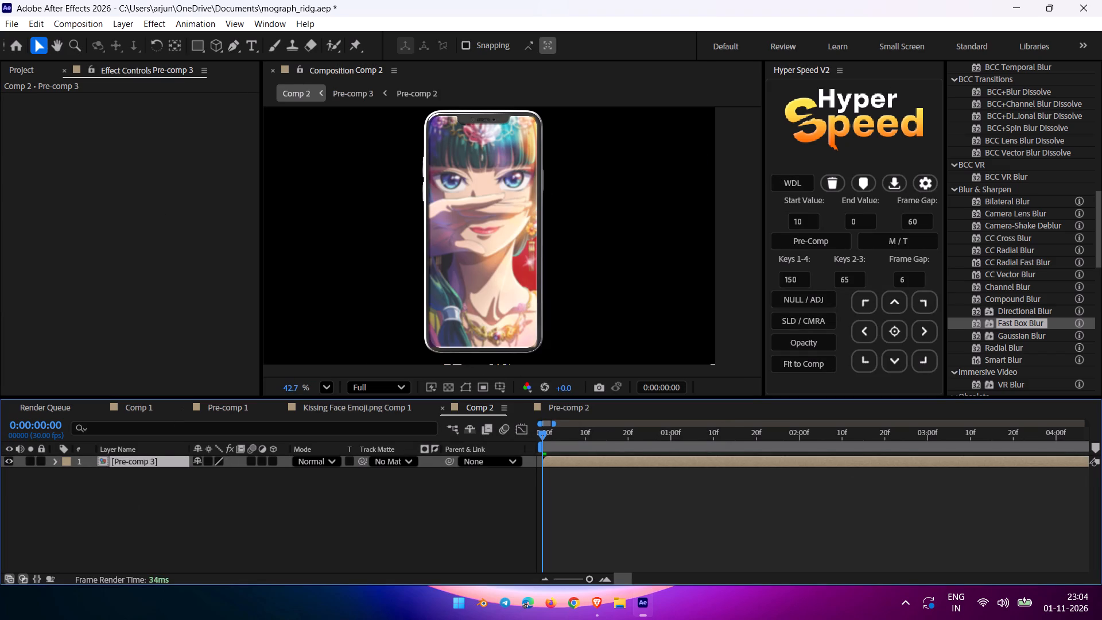
pyautogui.click(178, 537)
pyautogui.hotkey('ctrl', 's')
pyautogui.moveTo(193, 539); pyautogui.dragTo(201, 541)
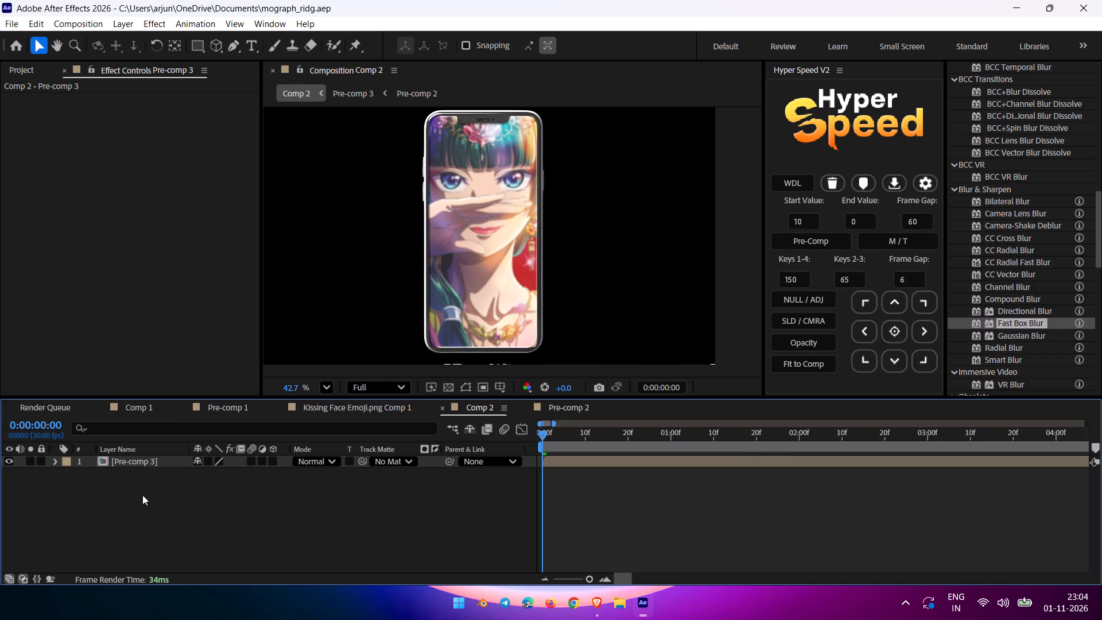
pyautogui.click(176, 536)
# Switch to the Comp 1 timeline and return the playhead to the start.
pyautogui.click(137, 411)
pyautogui.moveTo(592, 428); pyautogui.dragTo(388, 470)
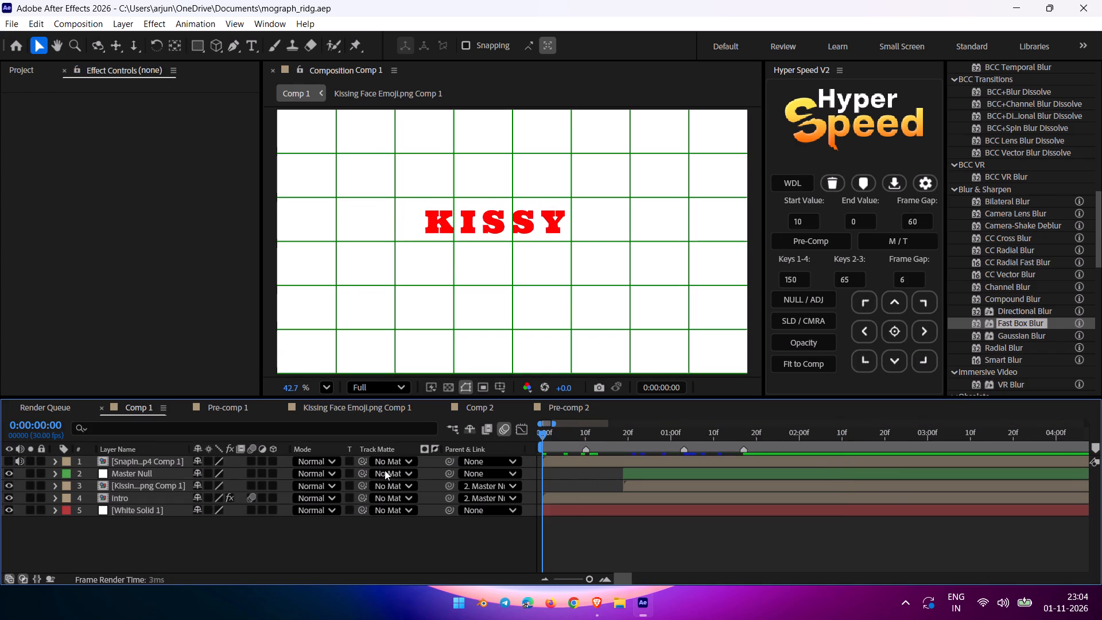
# Play back the Comp 1 animation repeatedly from the start to review the text and emoji motion.
pyautogui.press('space')
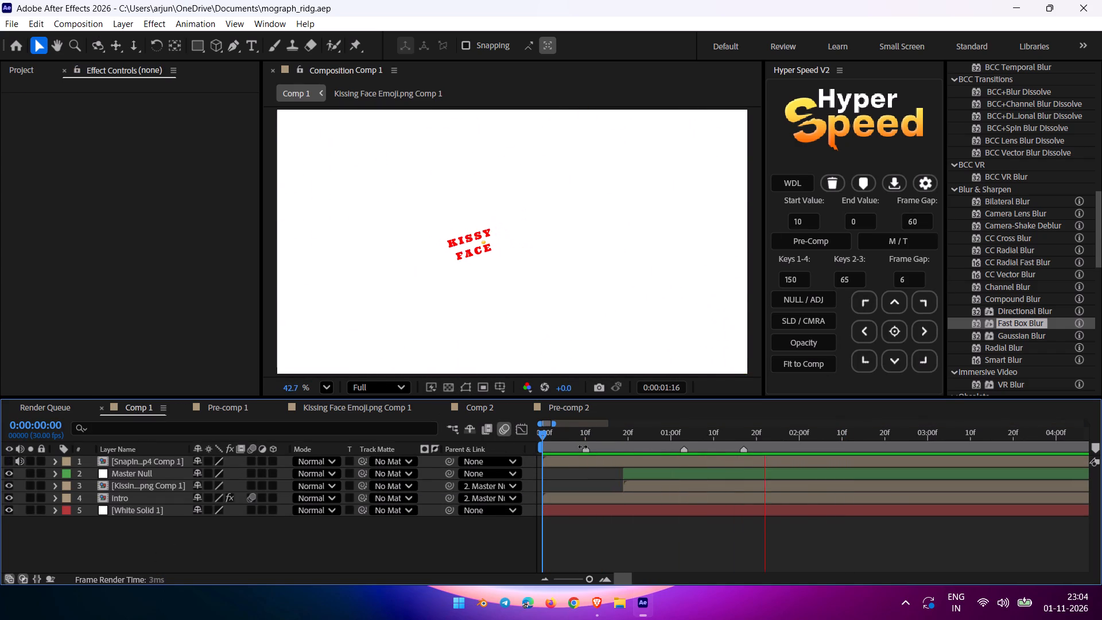
pyautogui.moveTo(563, 432); pyautogui.dragTo(397, 439)
pyautogui.press('space')
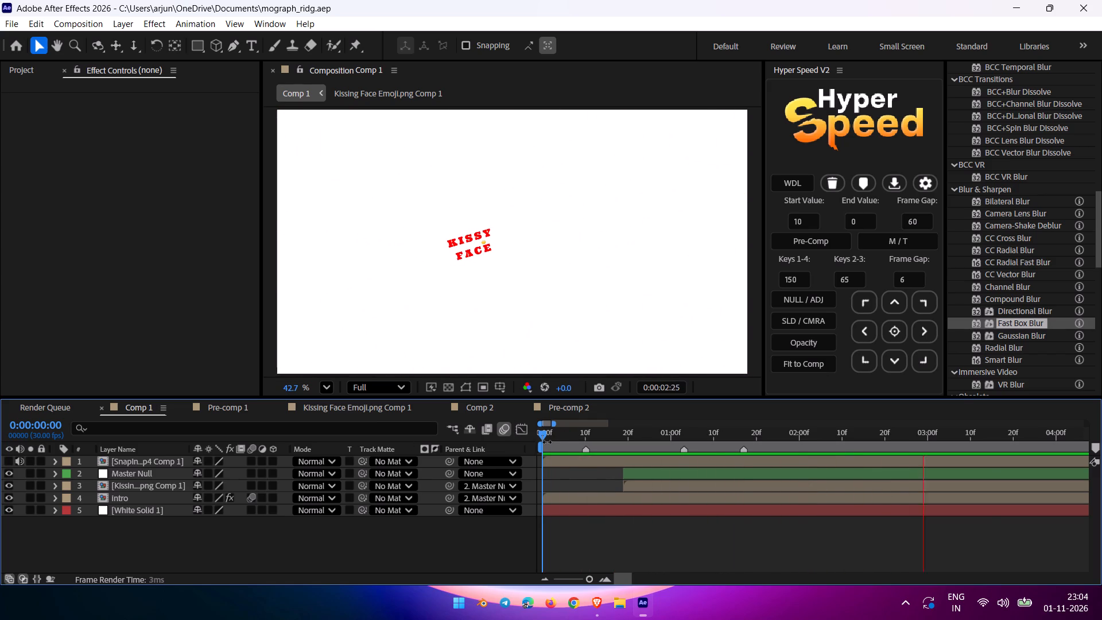
pyautogui.moveTo(557, 436); pyautogui.dragTo(353, 491)
pyautogui.press('space')
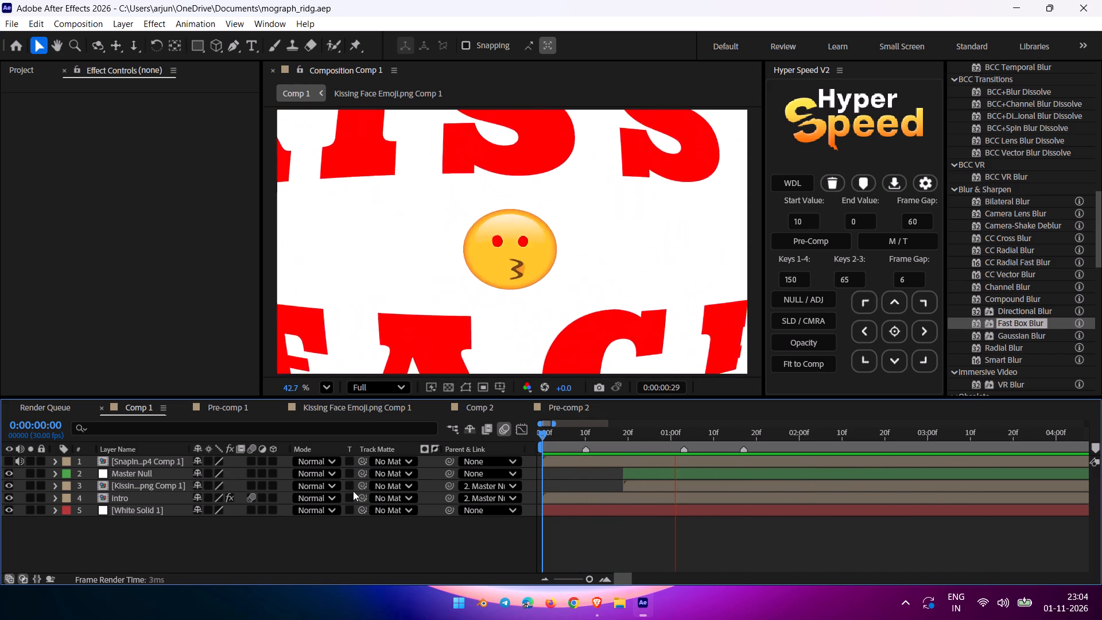
pyautogui.moveTo(555, 430); pyautogui.dragTo(319, 416)
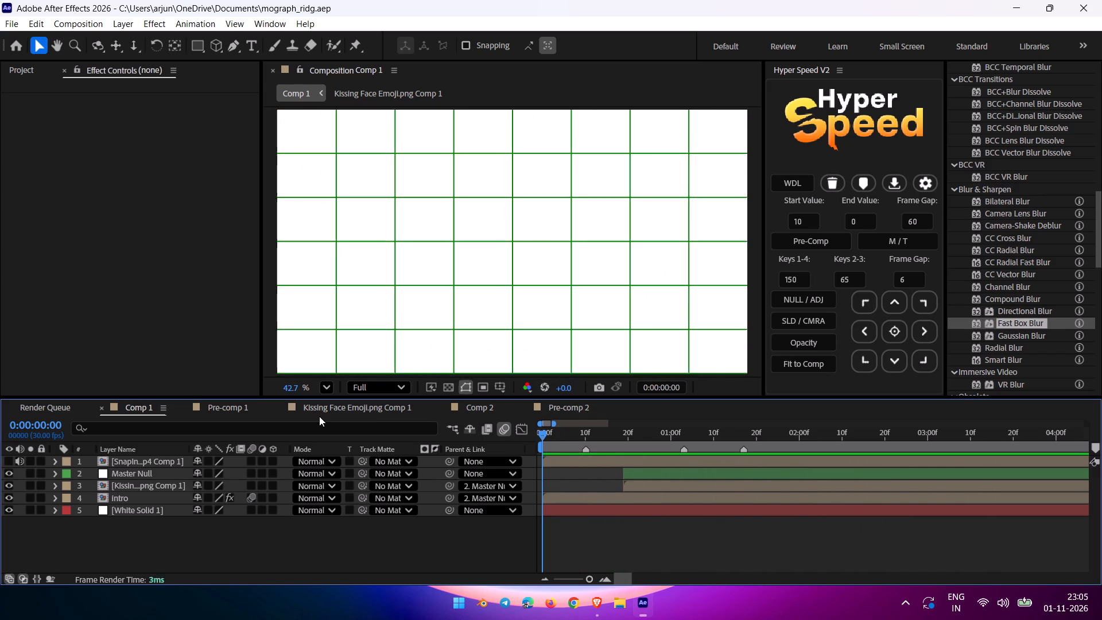
pyautogui.press('space')
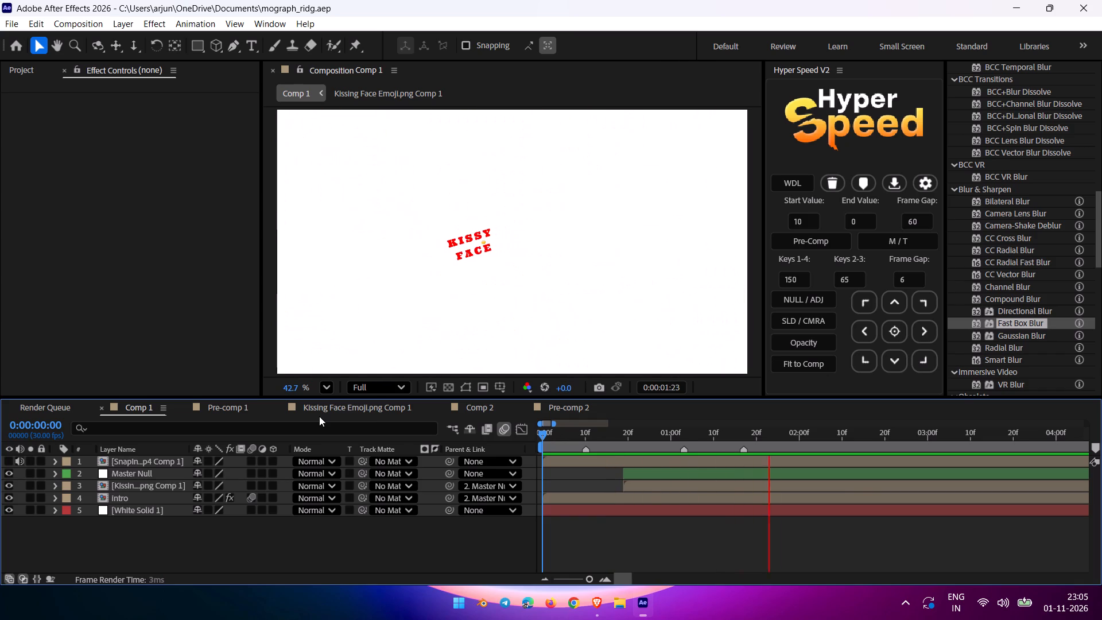
pyautogui.press('space')
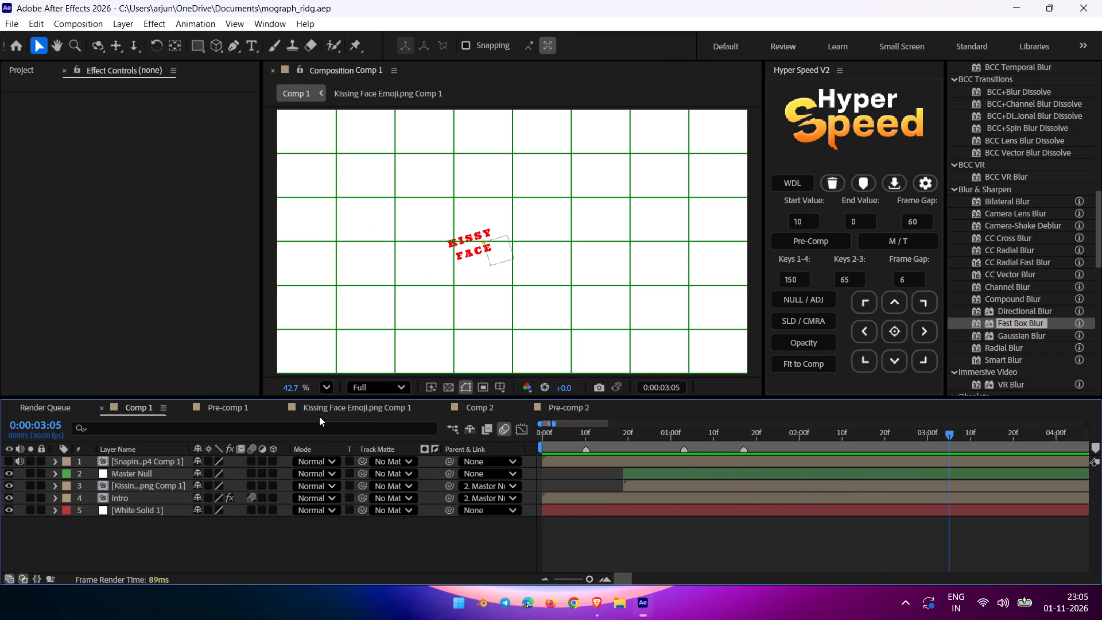
# Save the project.
pyautogui.hotkey('ctrl', 's')
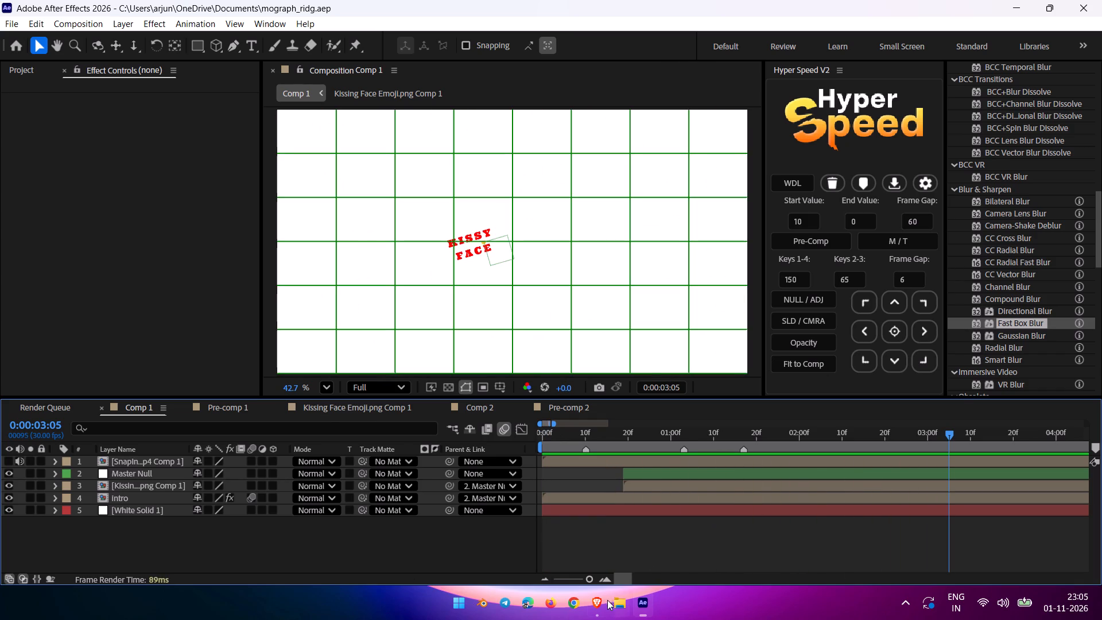
# Switch to the Brave browser and close the Apothecary Diaries wallpaper image search page.
pyautogui.click(595, 600)
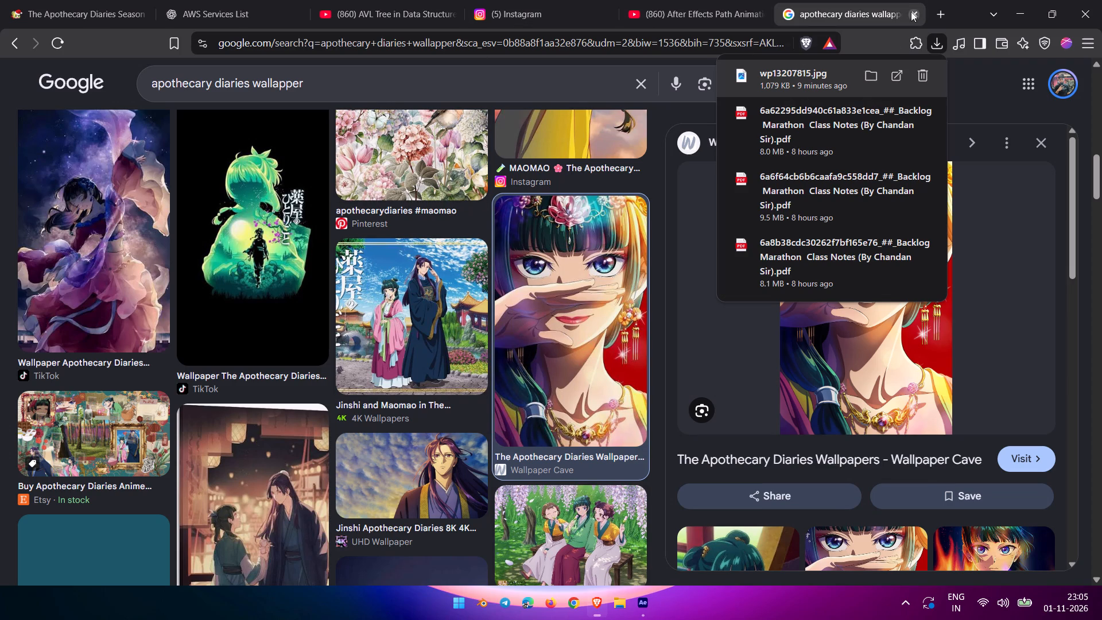
pyautogui.click(906, 16)
pyautogui.click(913, 11)
# On the AVL Tree video page, search YouTube for the suggested "hofman tree in c++" and browse the results.
pyautogui.moveTo(426, 2); pyautogui.dragTo(428, 10)
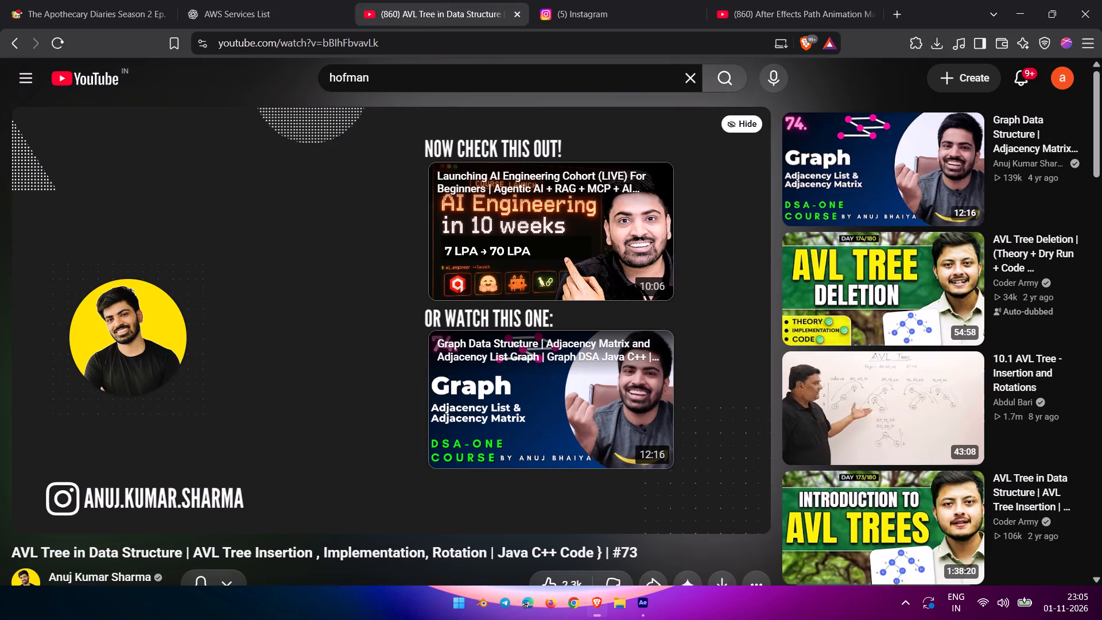
pyautogui.click(653, 82)
pyautogui.click(600, 127)
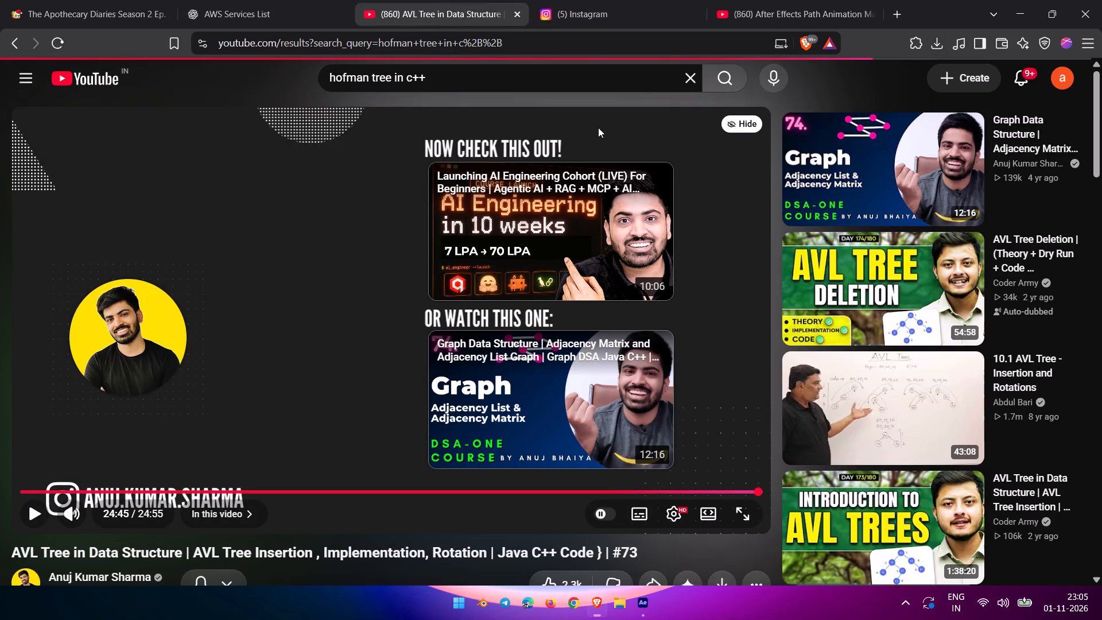
pyautogui.scroll(-4, 688, 99)
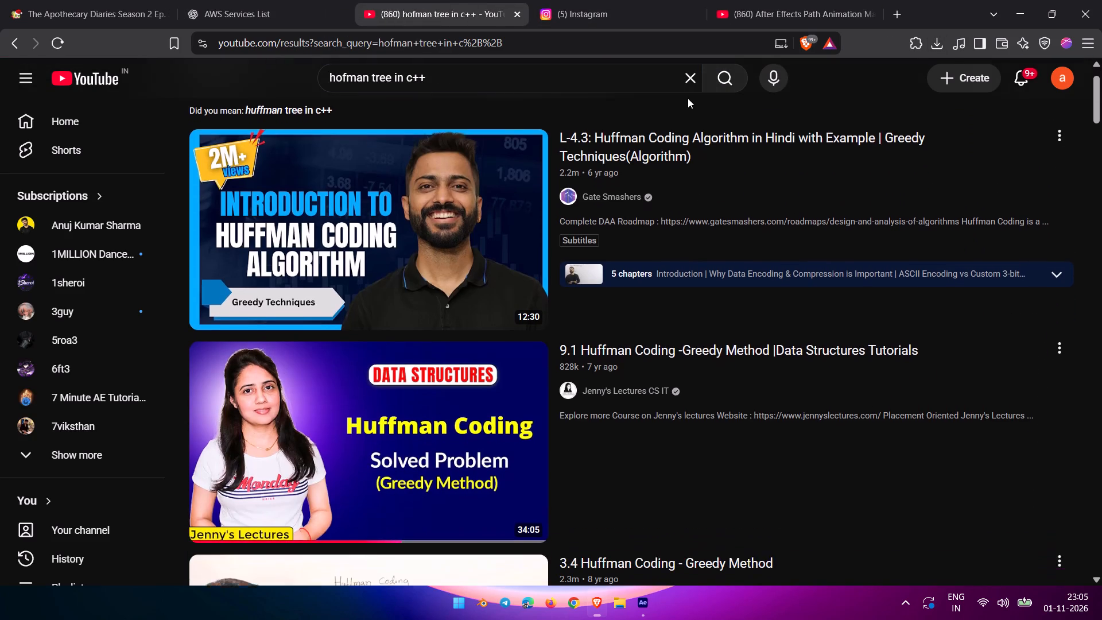